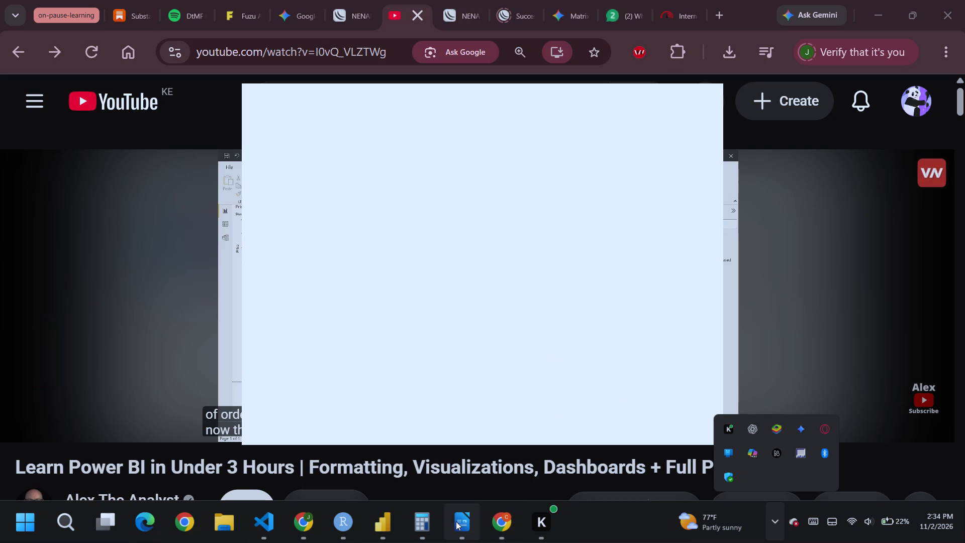
Switch to the untitled report in Power BI Desktop.
left_click(386, 530)
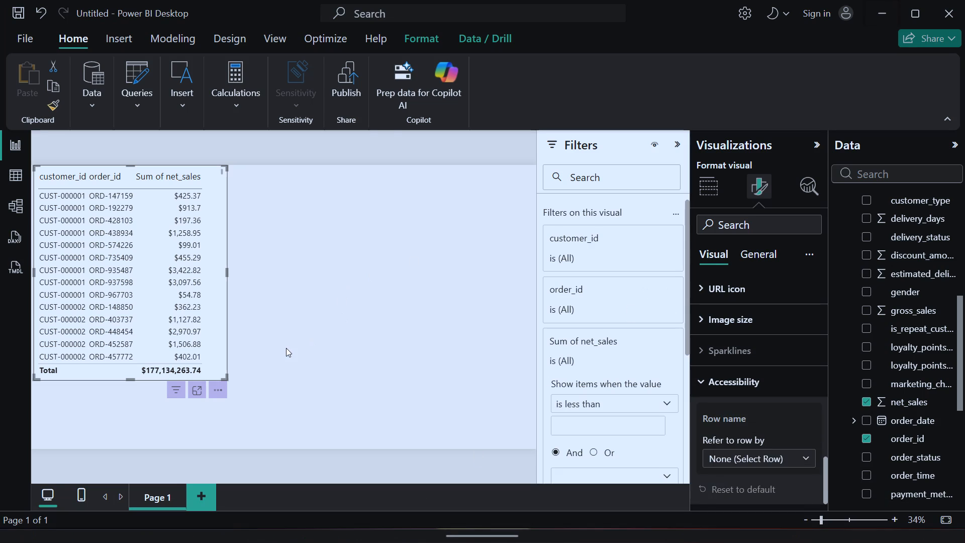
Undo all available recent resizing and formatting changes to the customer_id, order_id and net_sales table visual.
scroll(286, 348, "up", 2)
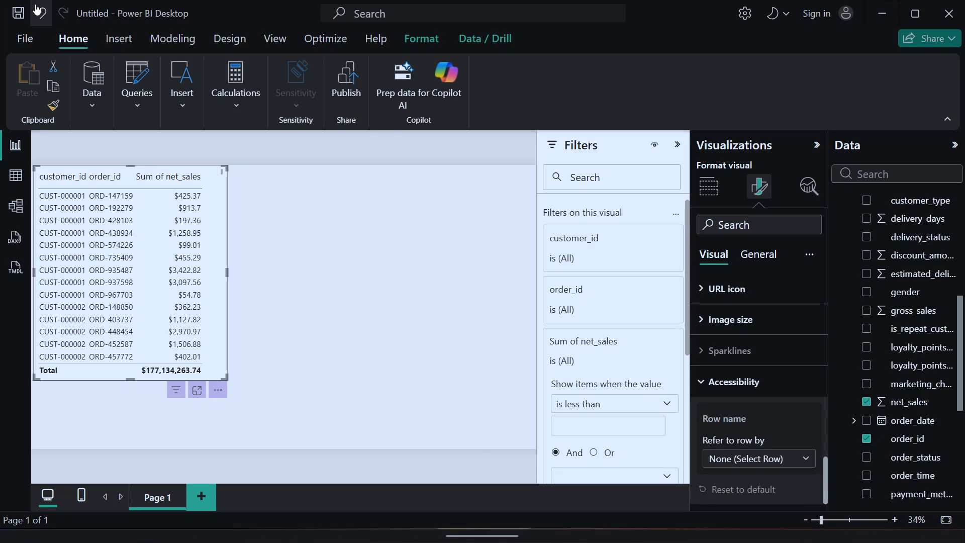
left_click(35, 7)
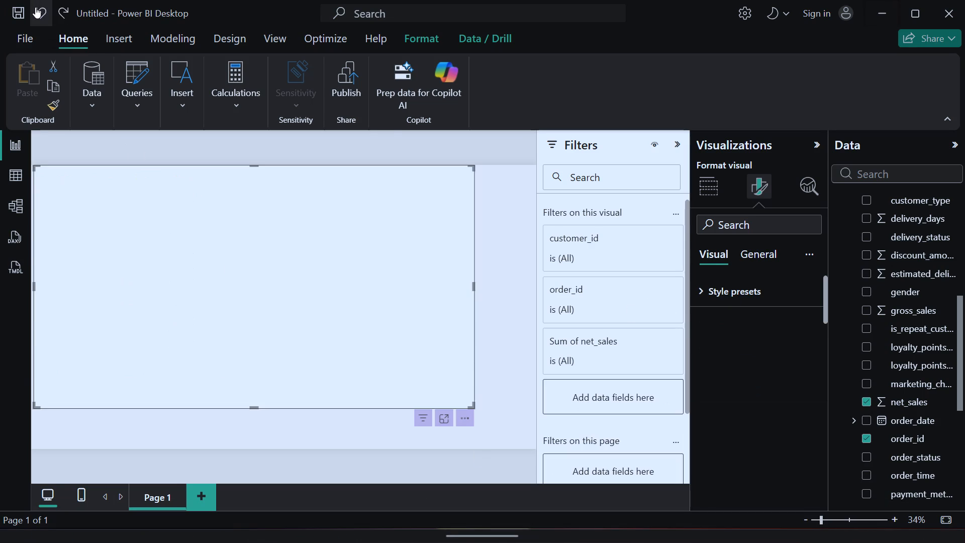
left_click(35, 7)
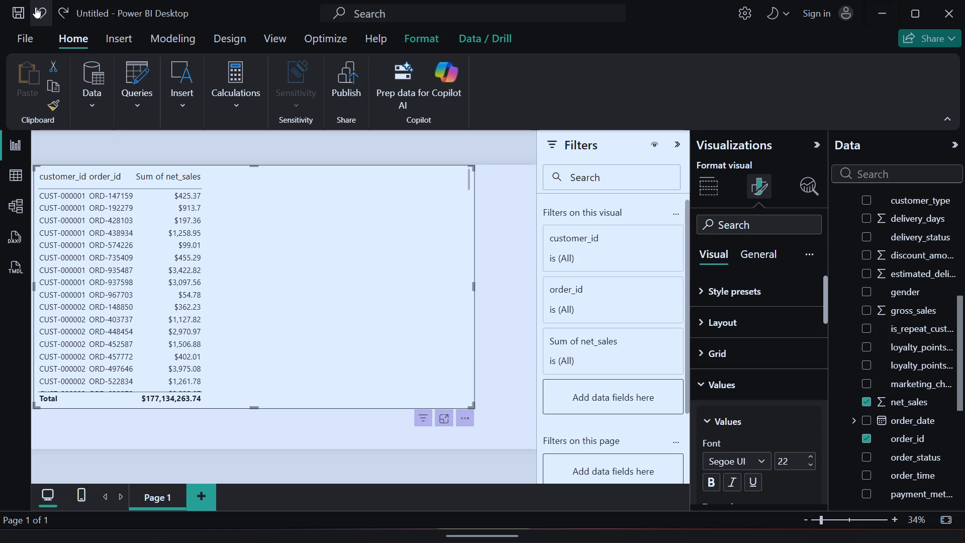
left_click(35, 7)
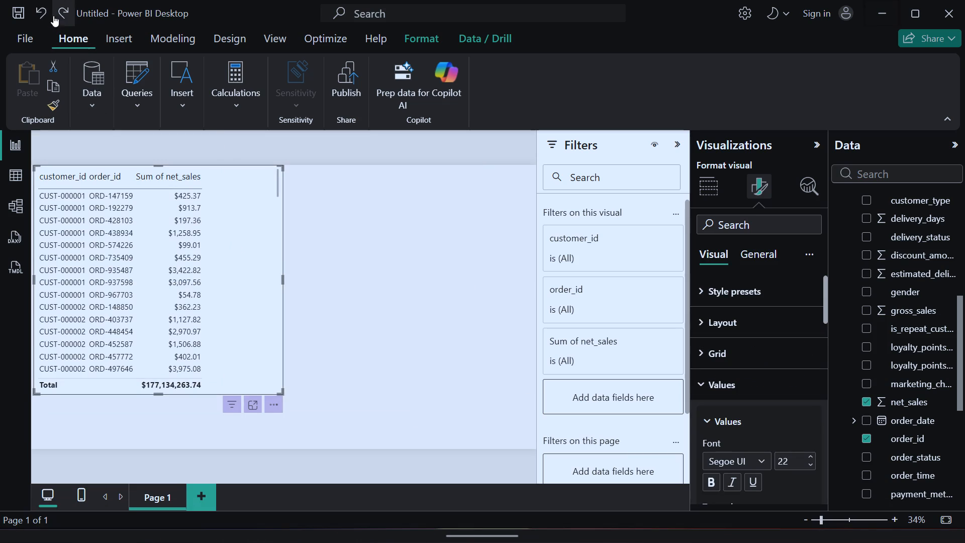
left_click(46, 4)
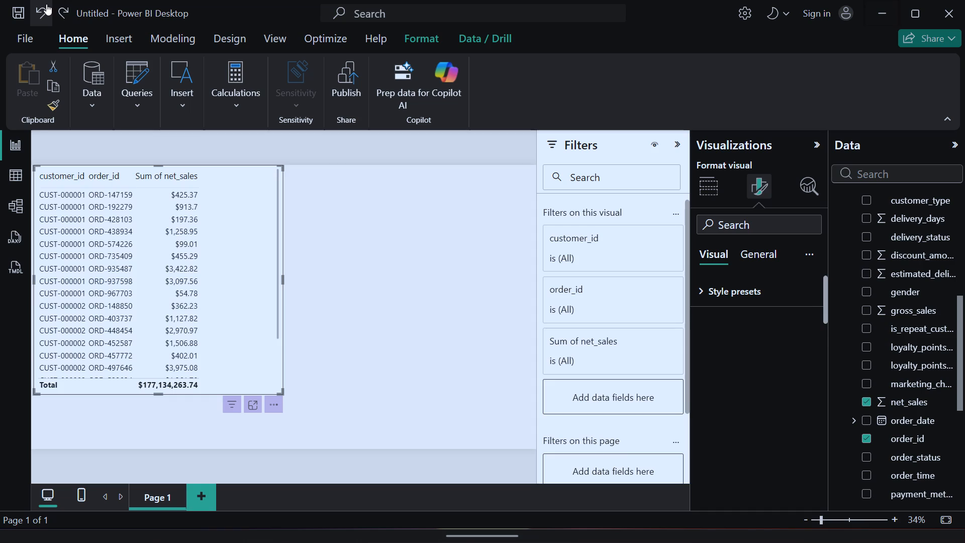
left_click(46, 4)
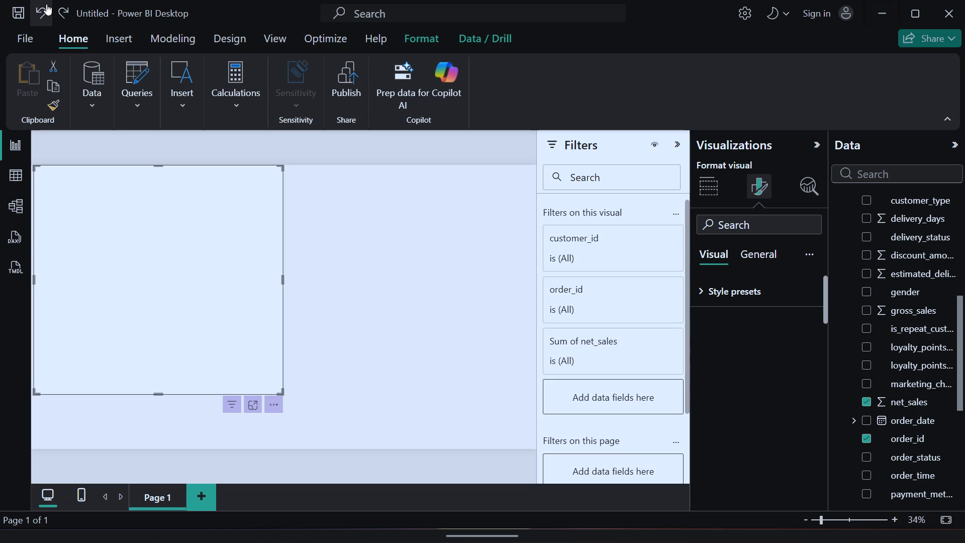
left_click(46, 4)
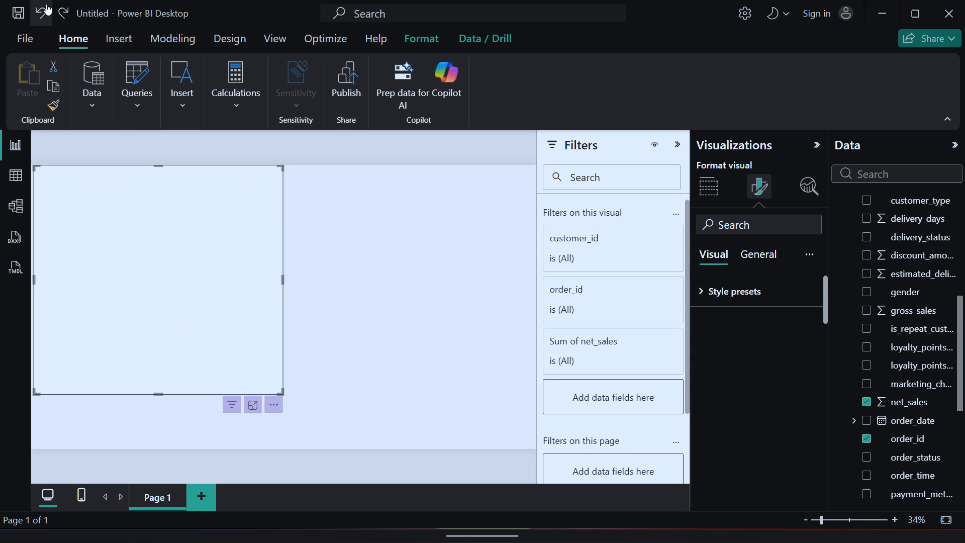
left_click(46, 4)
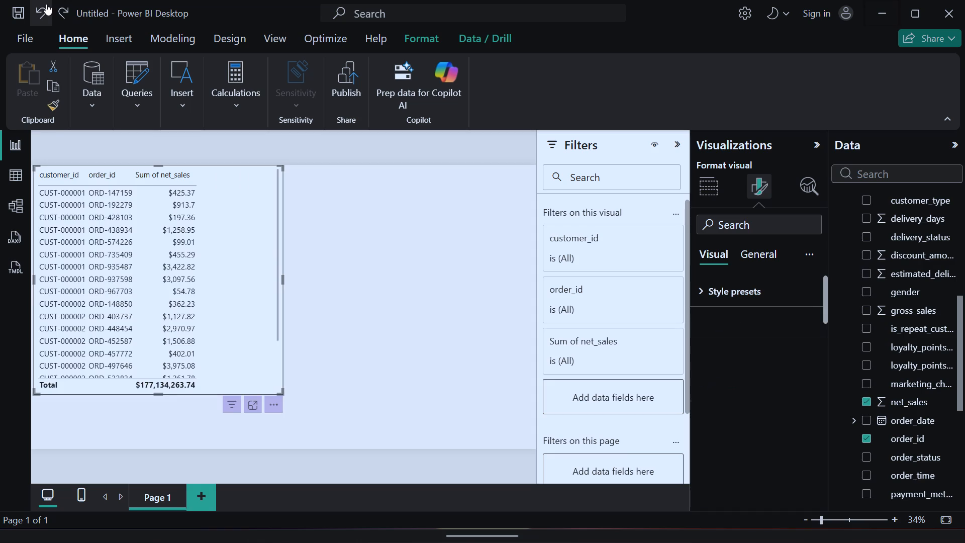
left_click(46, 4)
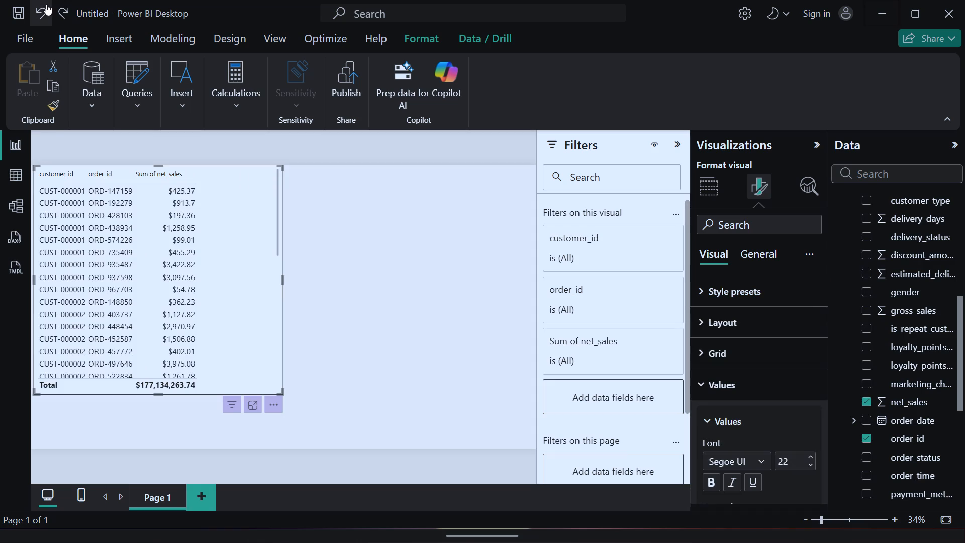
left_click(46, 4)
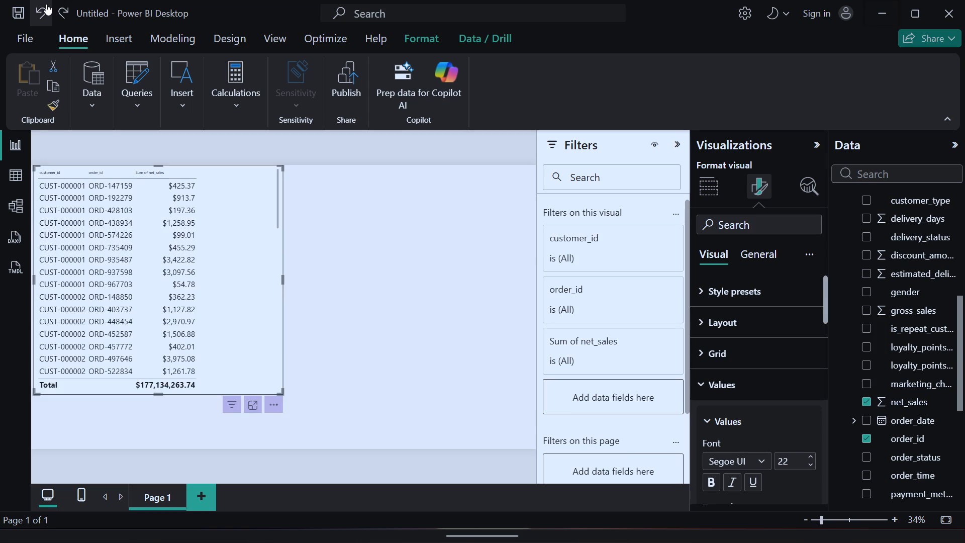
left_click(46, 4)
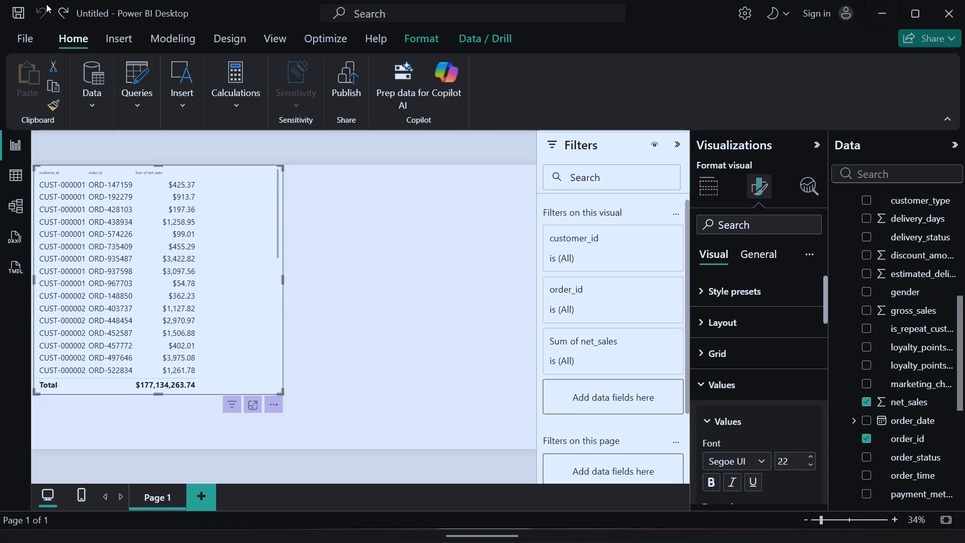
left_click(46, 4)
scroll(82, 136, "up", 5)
Close the untitled report without saving its changes.
left_click(942, 15)
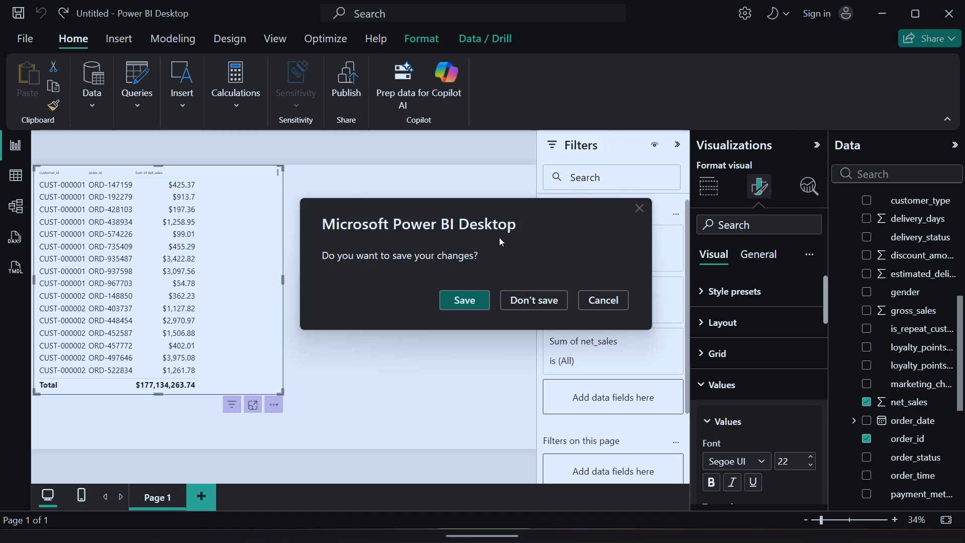
left_click(525, 302)
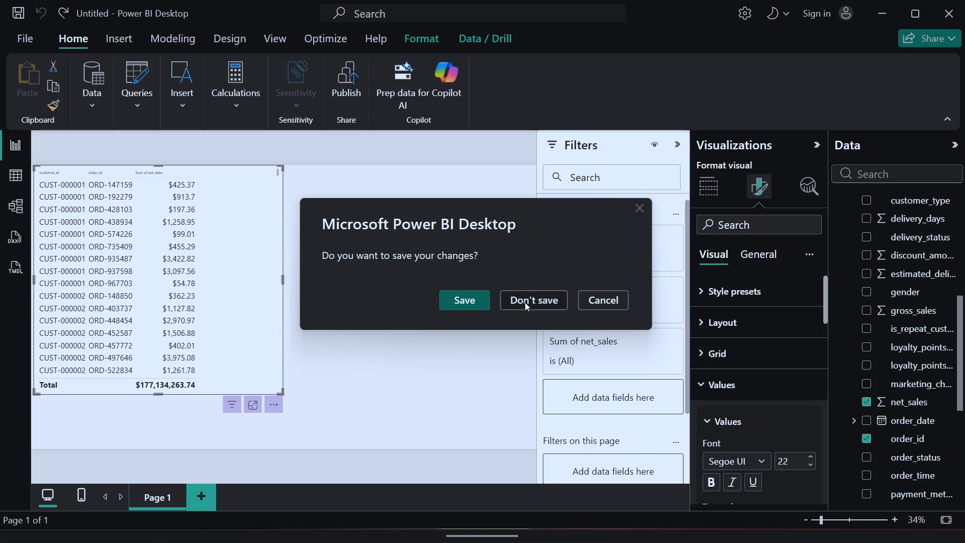
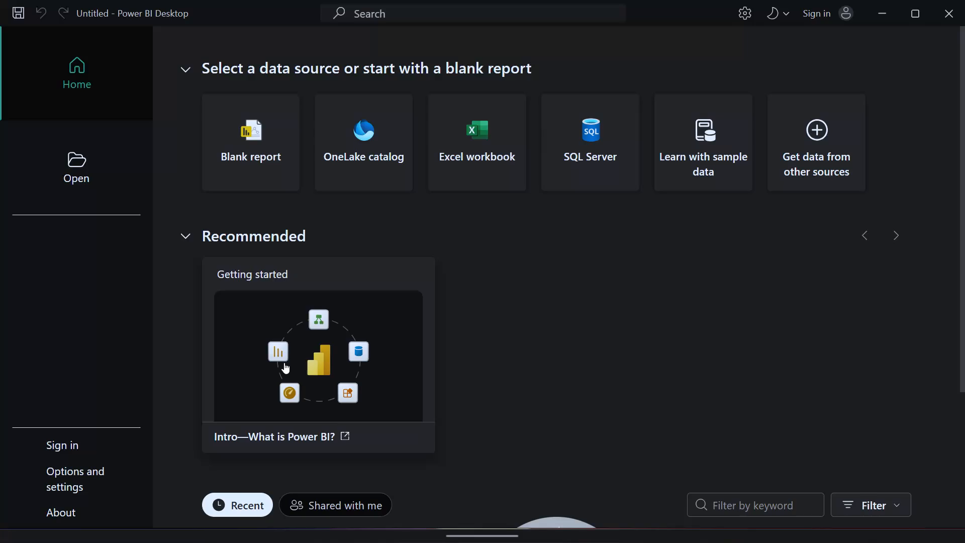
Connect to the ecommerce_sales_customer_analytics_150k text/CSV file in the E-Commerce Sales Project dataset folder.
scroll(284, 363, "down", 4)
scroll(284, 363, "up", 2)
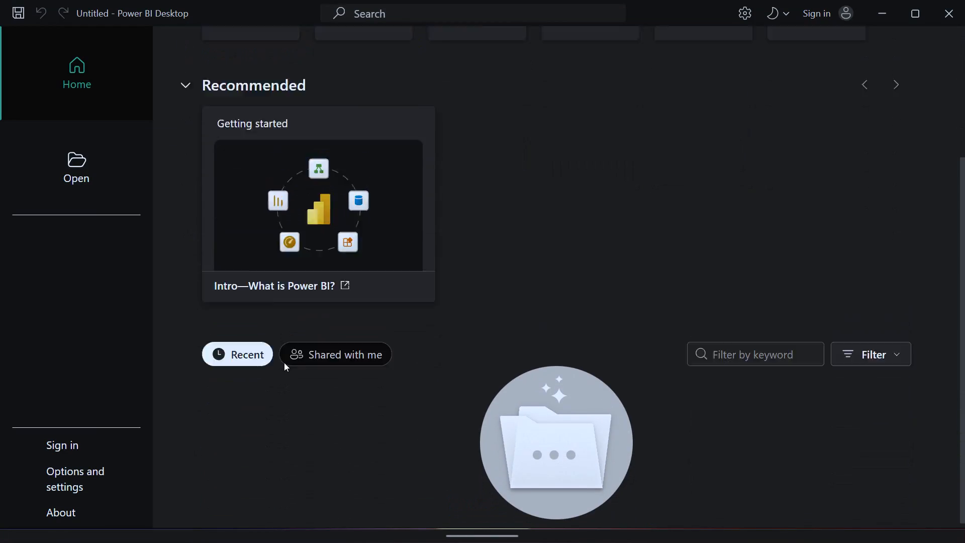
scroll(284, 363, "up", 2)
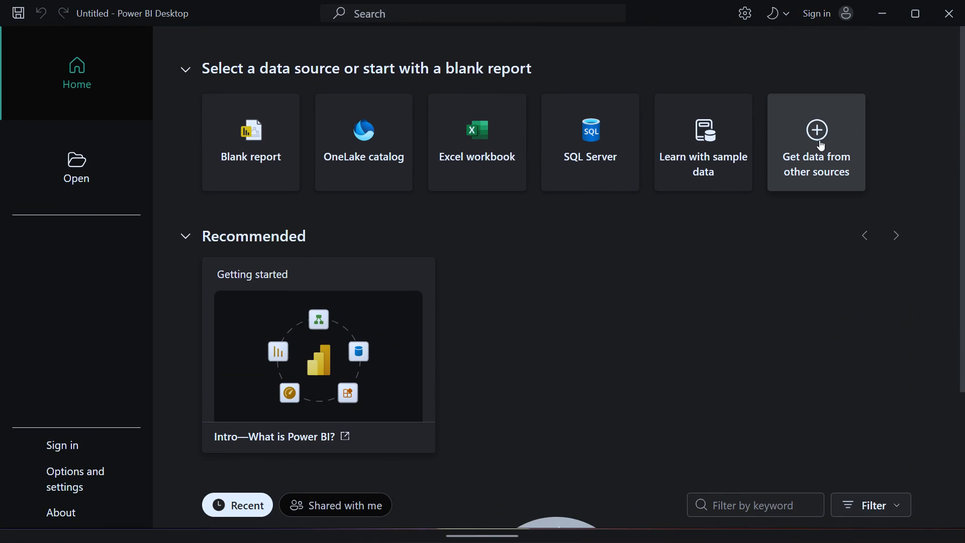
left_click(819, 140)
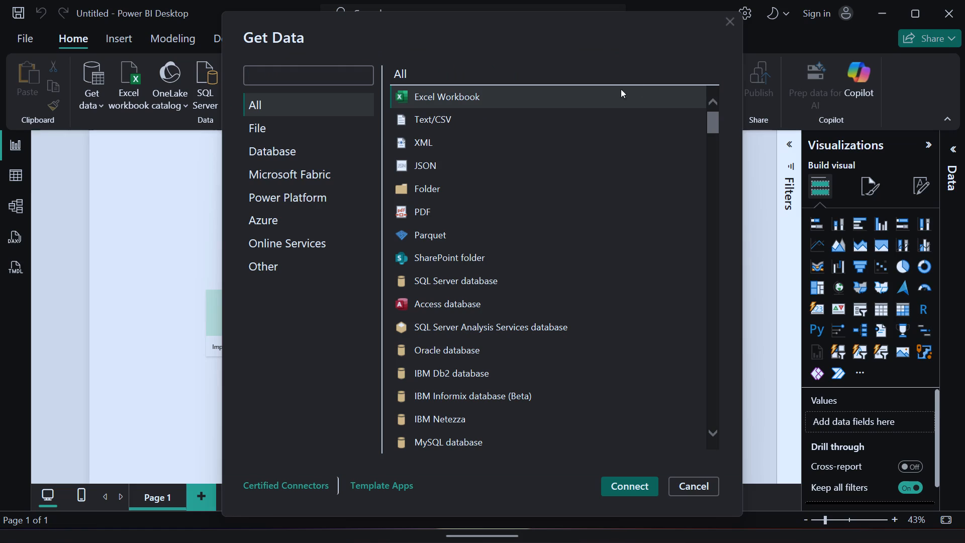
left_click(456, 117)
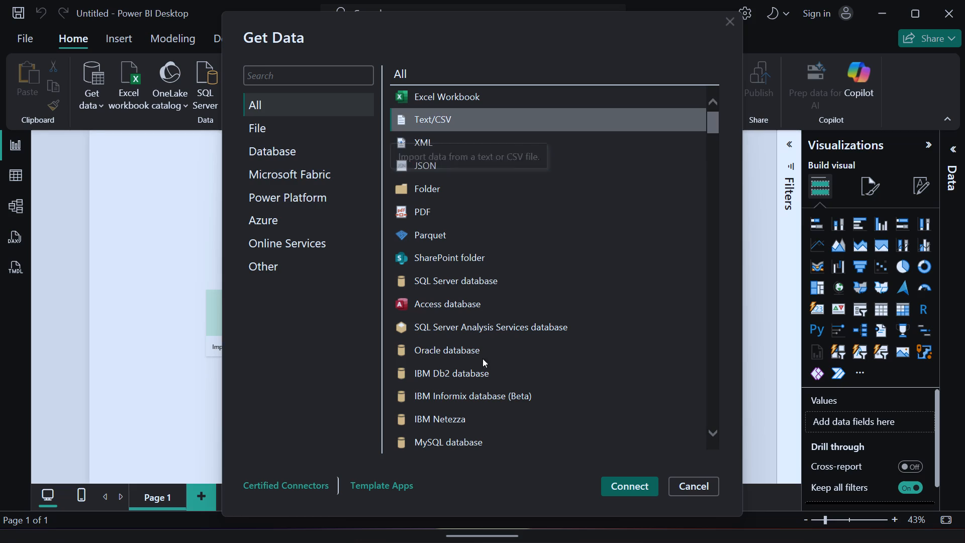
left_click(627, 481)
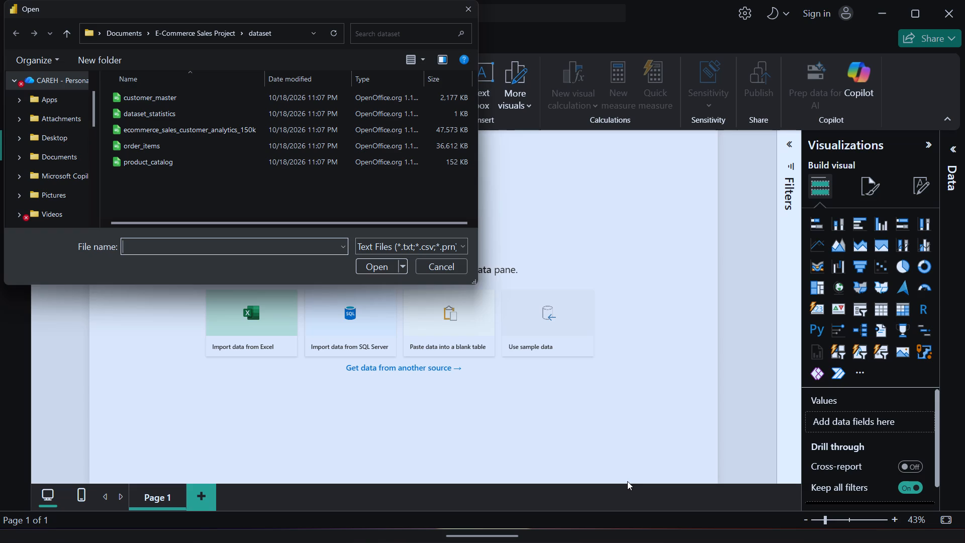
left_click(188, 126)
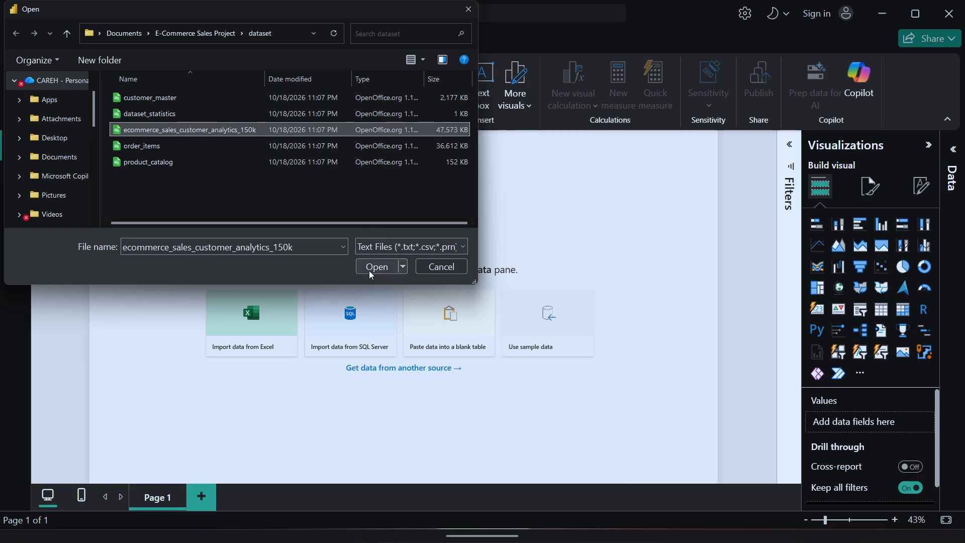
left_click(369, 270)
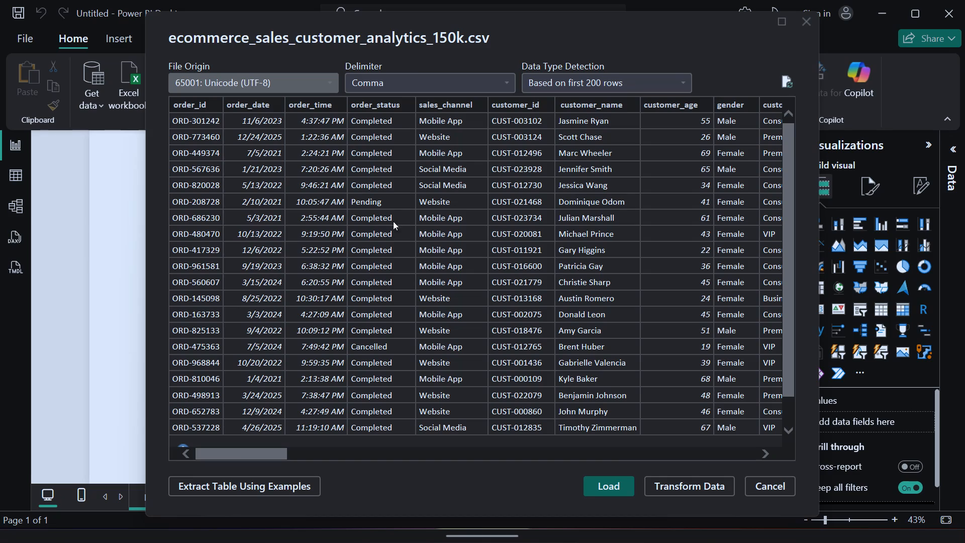
Examine the CSV preview's columns from order_id through the sales and customer fields, and check the data type detection options.
scroll(440, 166, "up", 3)
left_click(688, 83)
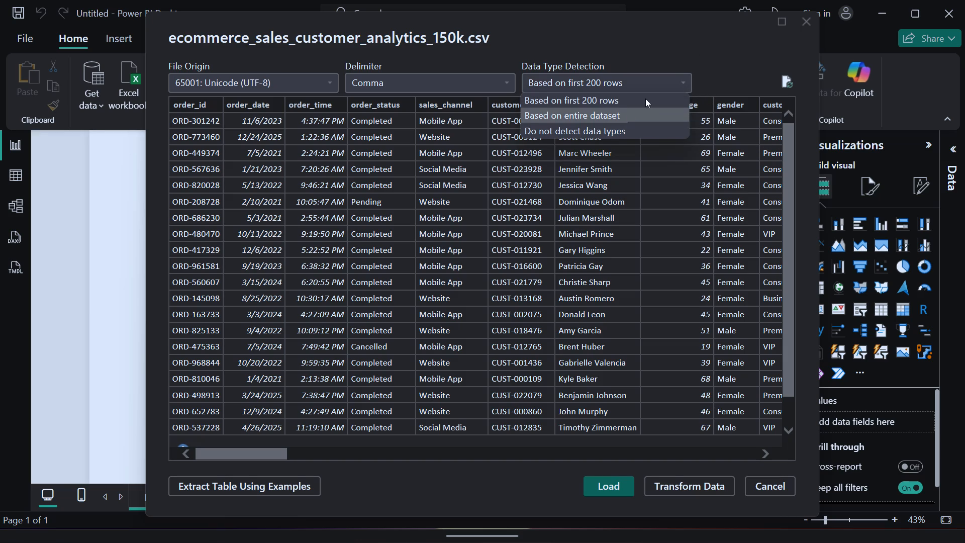
left_click(731, 53)
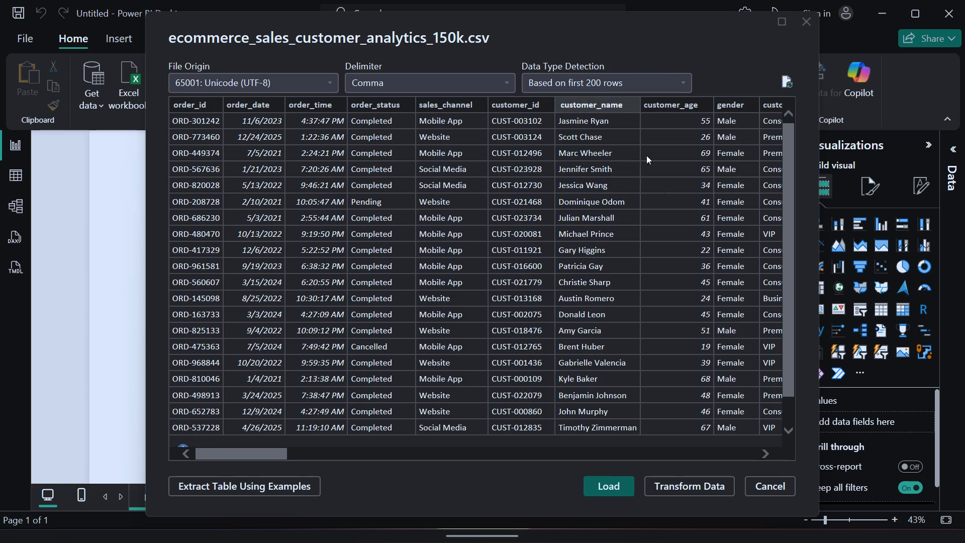
scroll(672, 211, "up", 4)
scroll(672, 211, "left", 5)
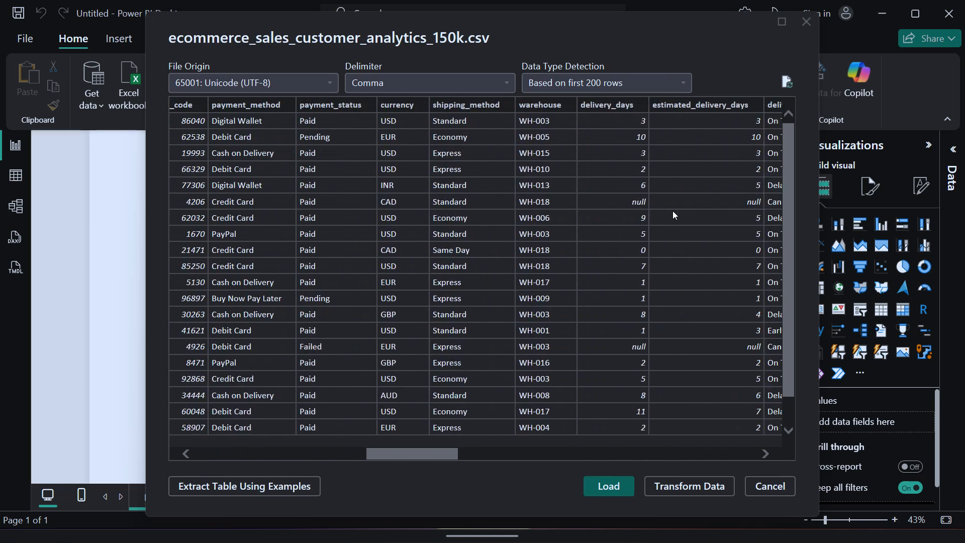
scroll(672, 211, "left", 12)
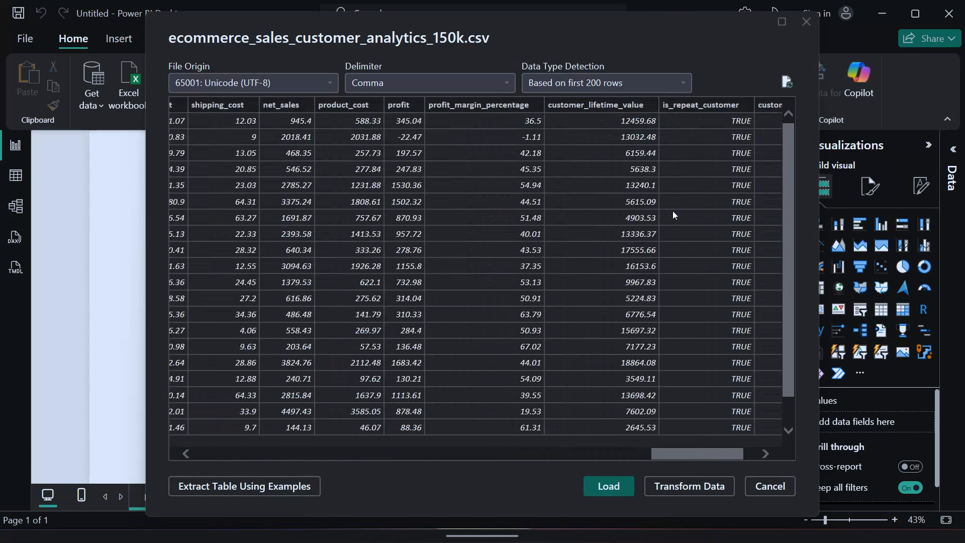
scroll(672, 211, "right", 20)
scroll(672, 211, "right", 20)
scroll(672, 211, "right", 16)
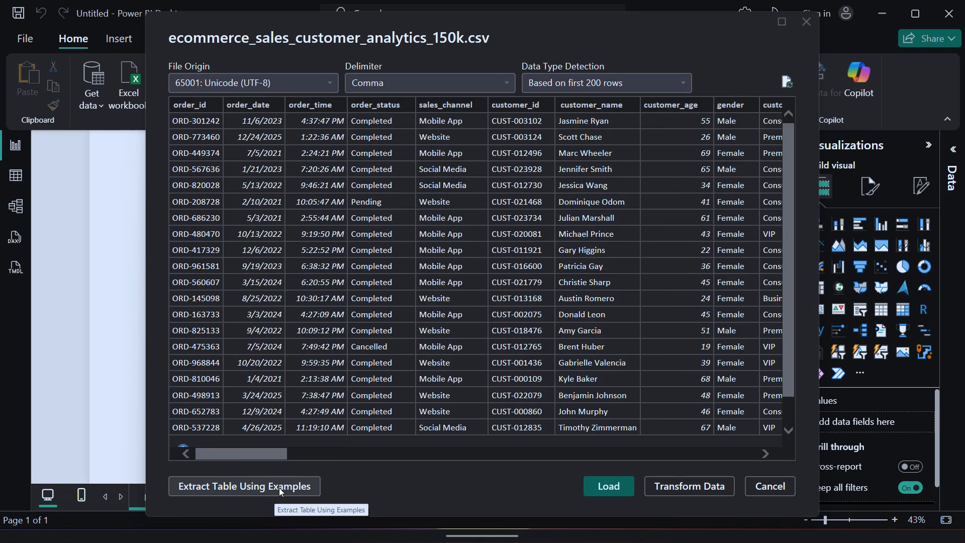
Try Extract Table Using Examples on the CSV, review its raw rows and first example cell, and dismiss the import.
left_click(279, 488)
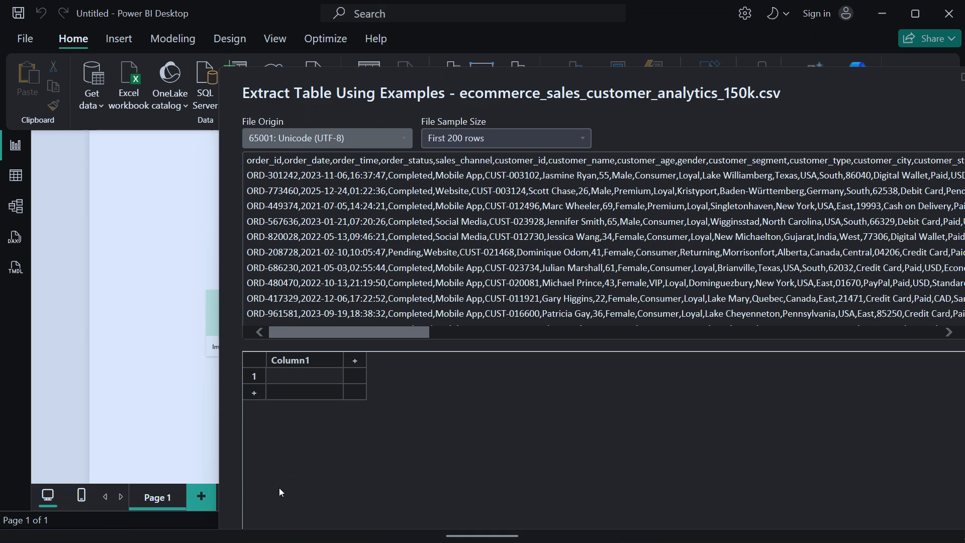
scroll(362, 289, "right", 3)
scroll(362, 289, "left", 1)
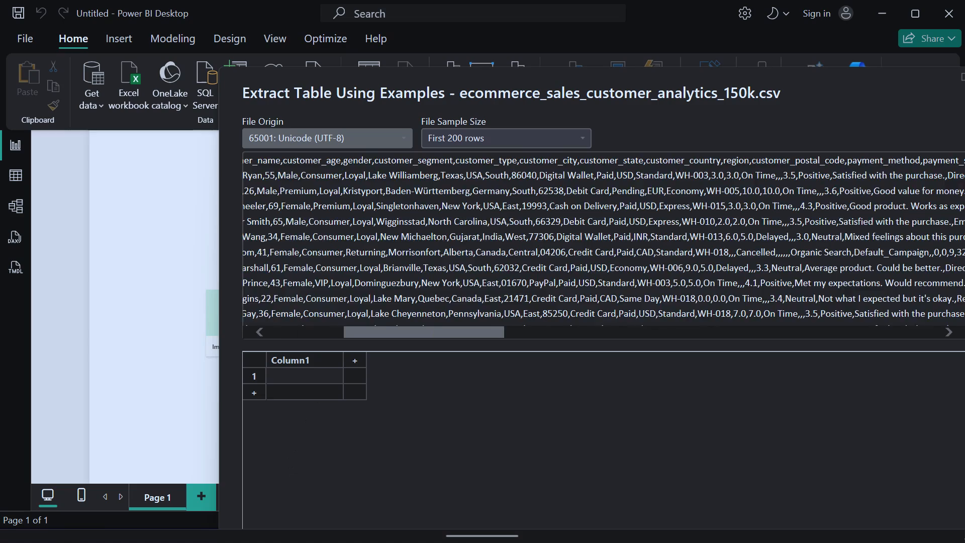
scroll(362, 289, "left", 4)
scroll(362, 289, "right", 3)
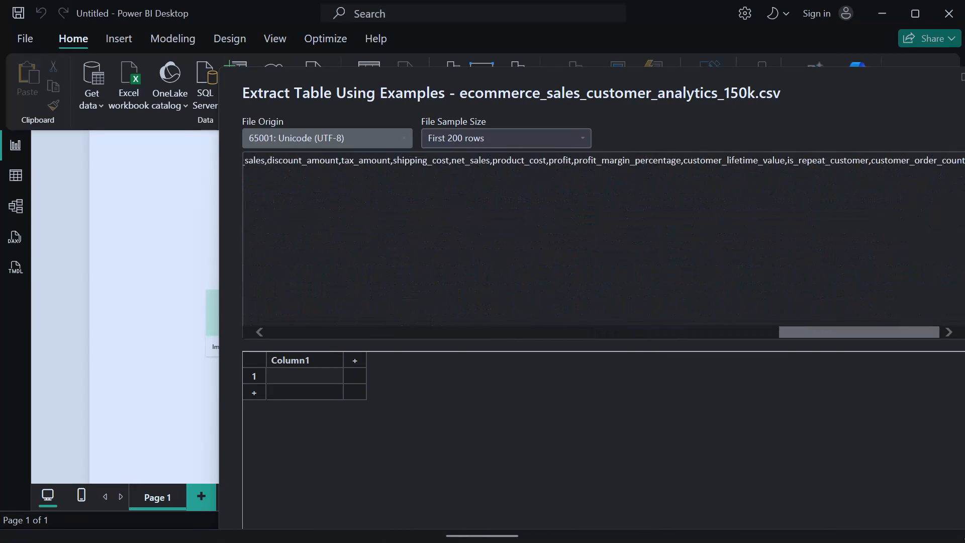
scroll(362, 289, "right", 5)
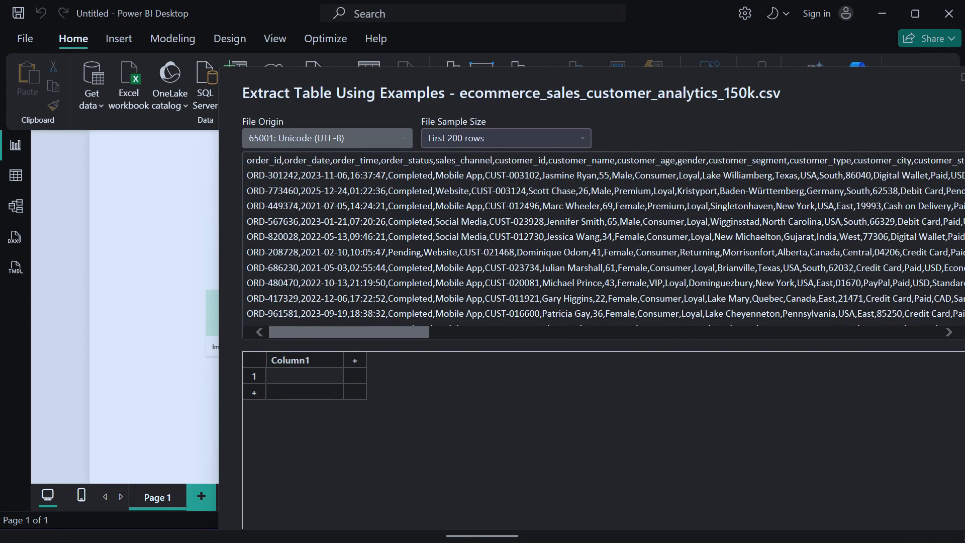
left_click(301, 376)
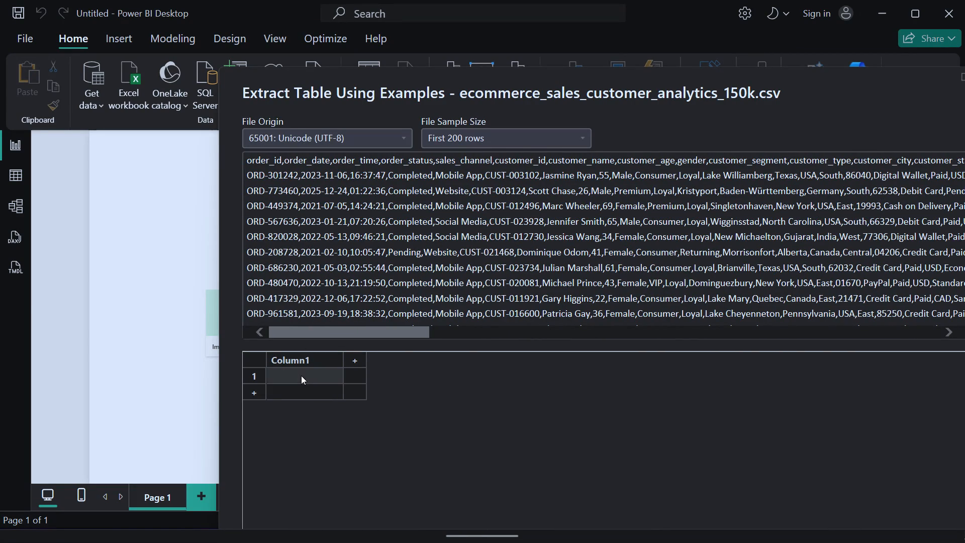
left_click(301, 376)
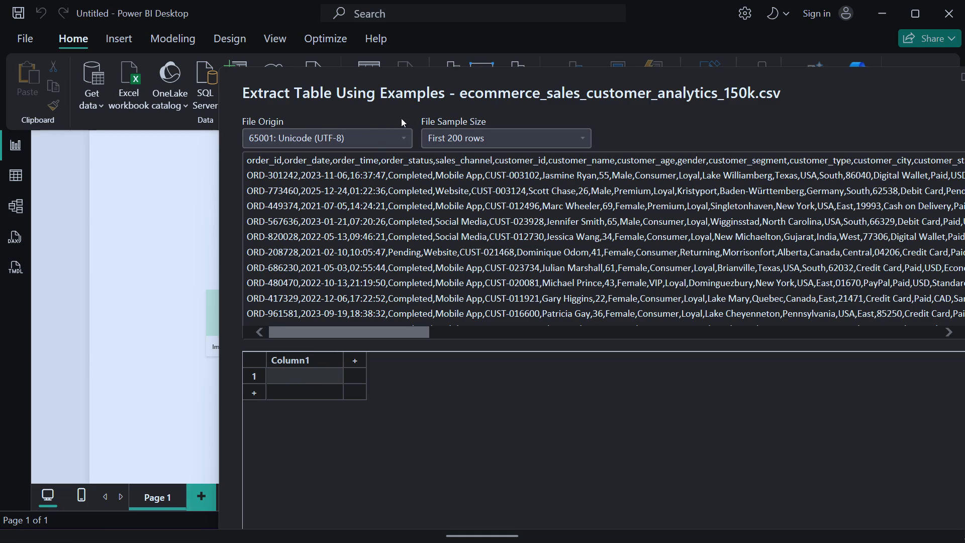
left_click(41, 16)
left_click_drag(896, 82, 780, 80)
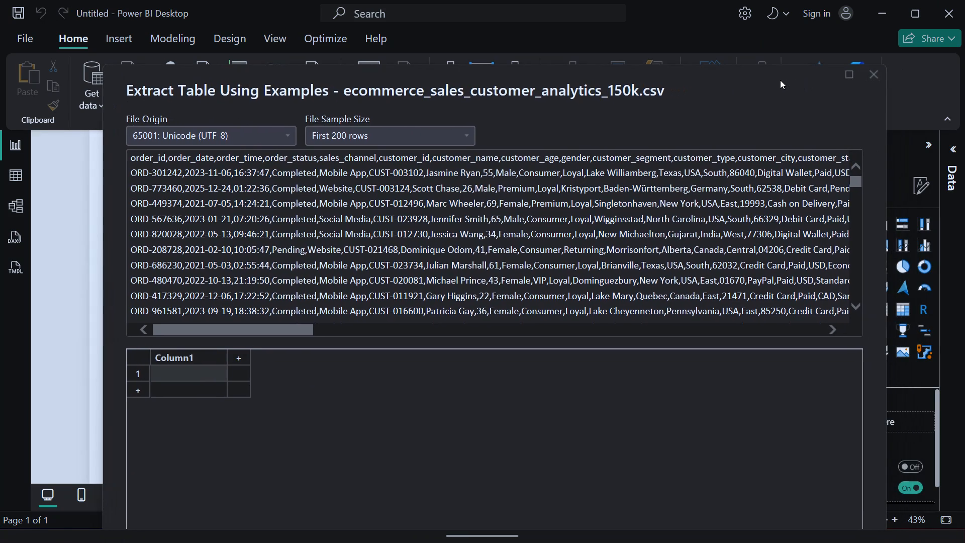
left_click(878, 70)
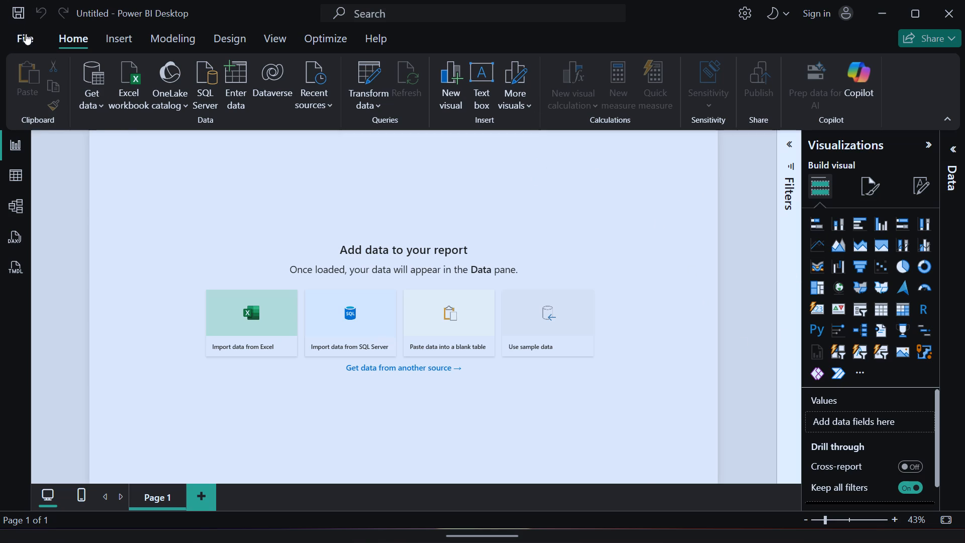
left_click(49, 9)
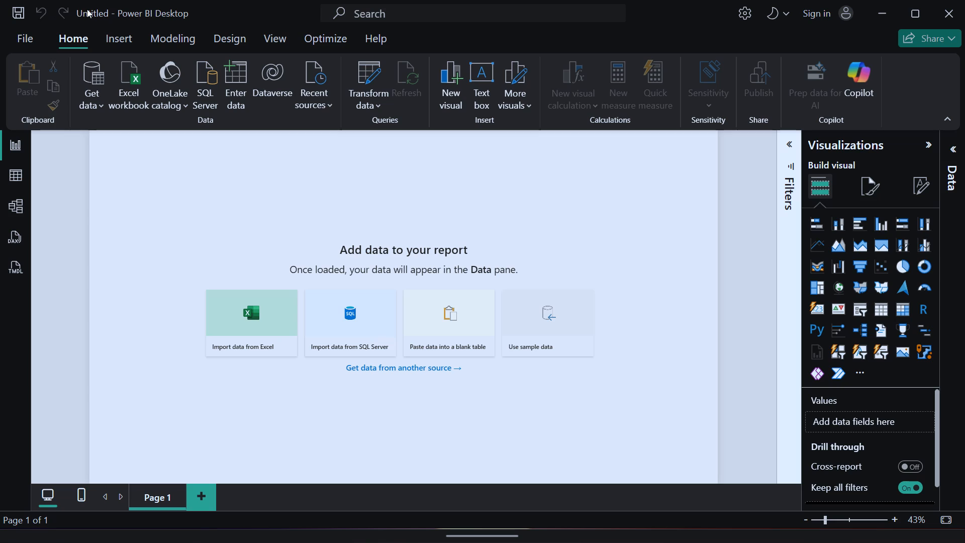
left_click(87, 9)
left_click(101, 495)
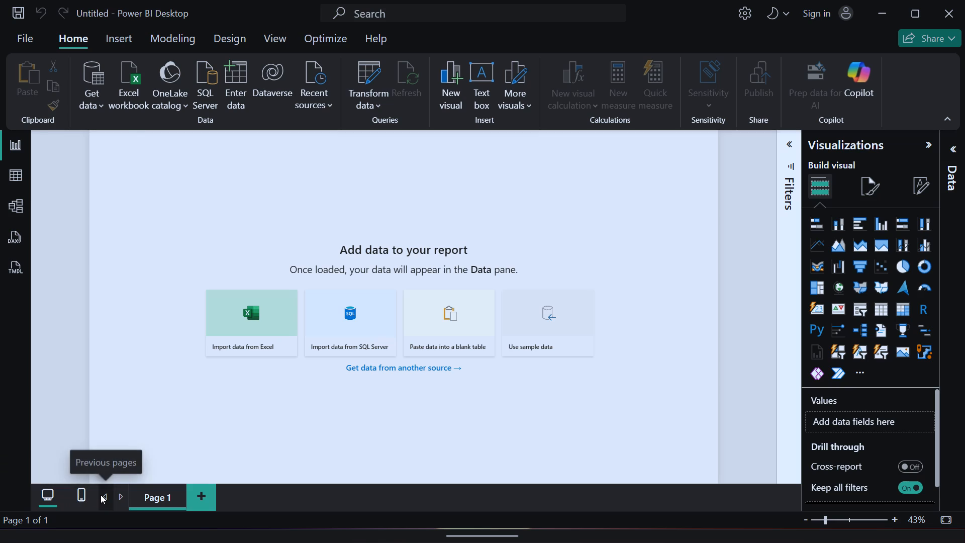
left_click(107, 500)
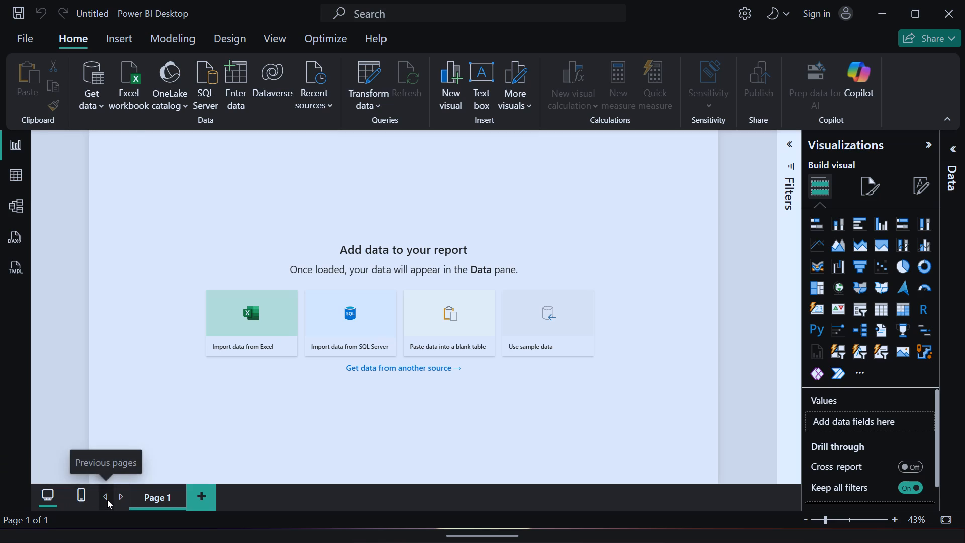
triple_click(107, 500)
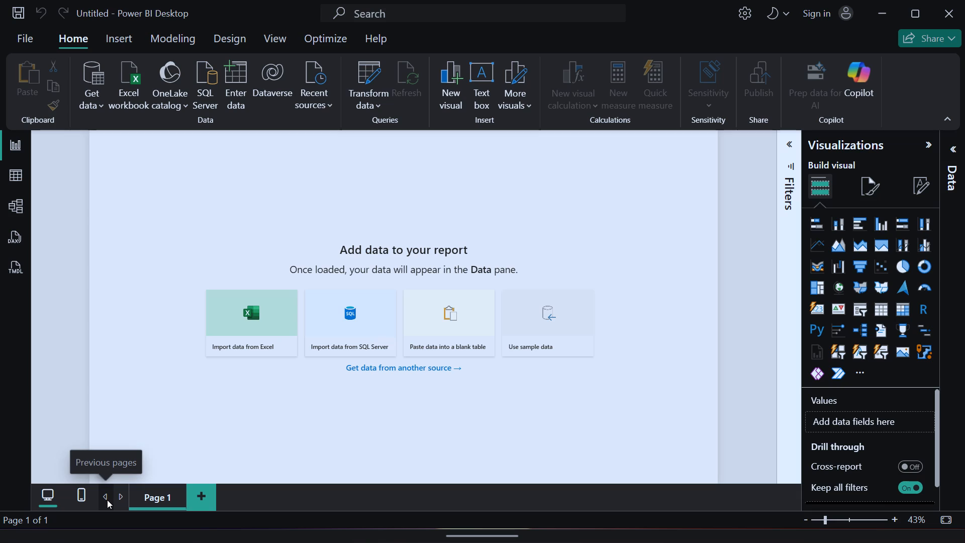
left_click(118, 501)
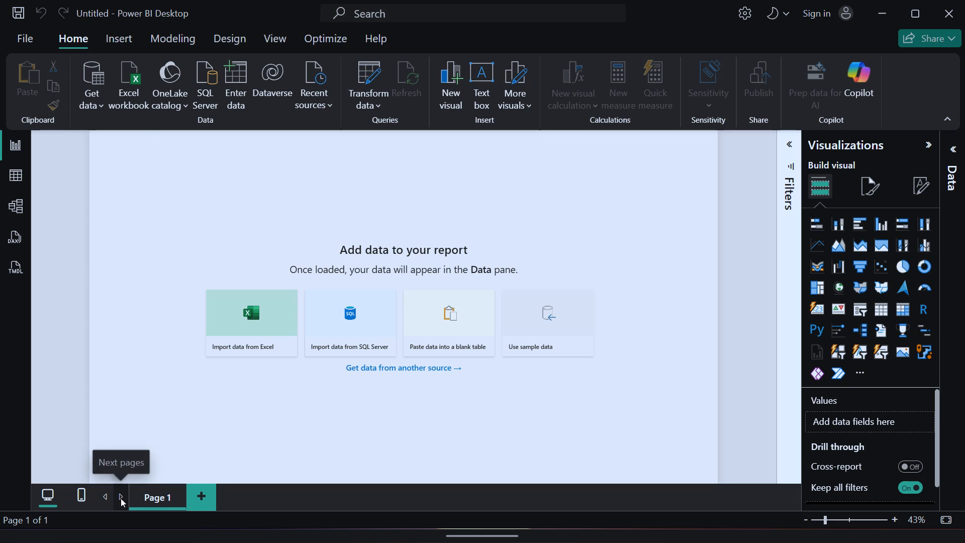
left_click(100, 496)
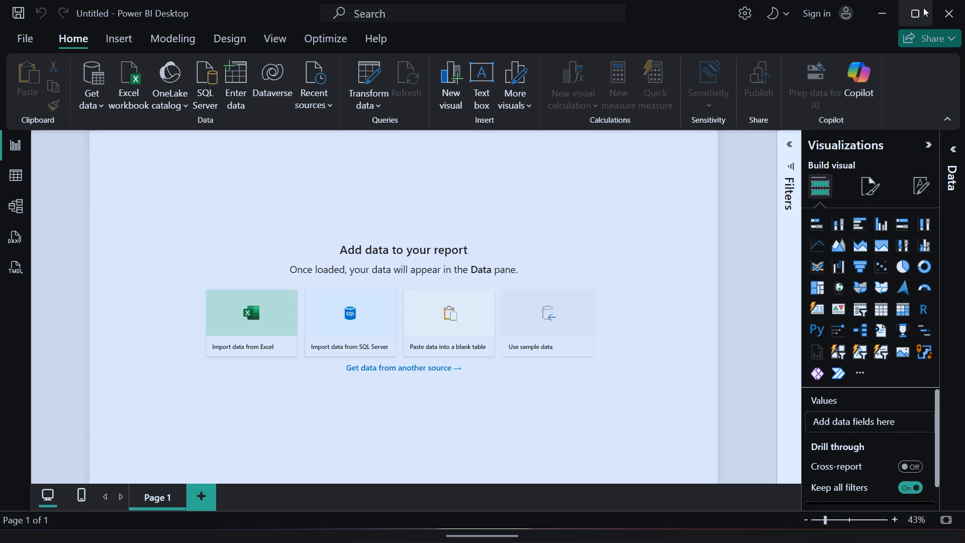
Start closing the untitled report.
left_click(950, 8)
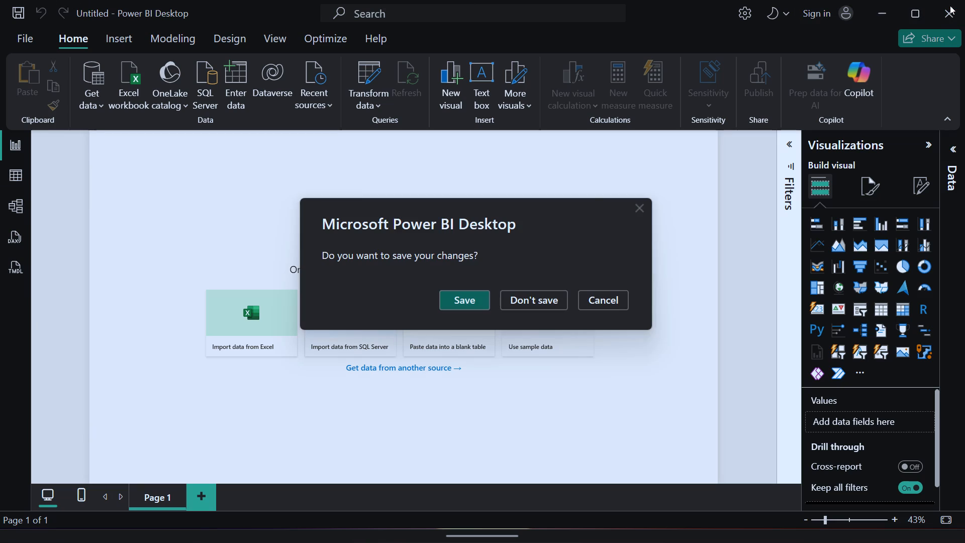
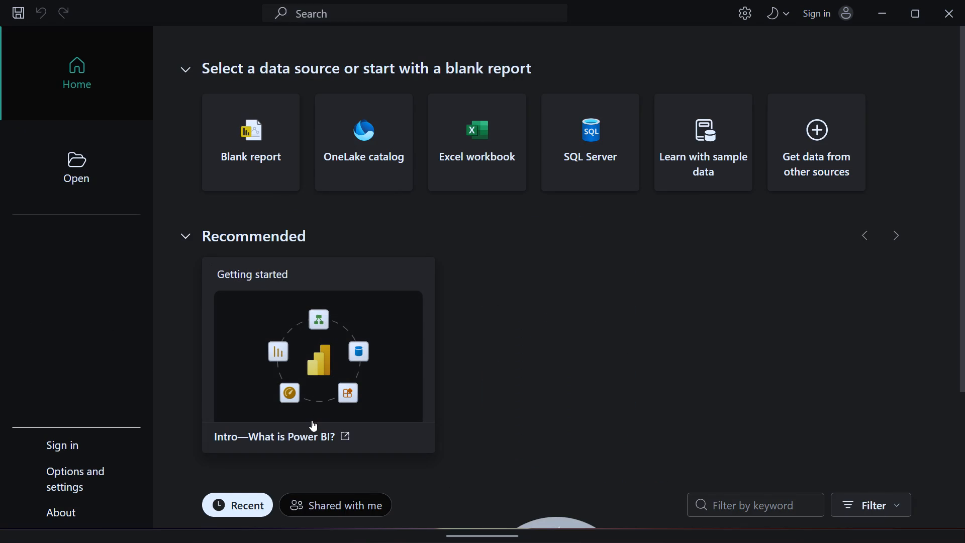
Connect to the ecommerce_sales_customer_analytics_150k text/CSV file in the dataset folder and open it in Power Query with Transform Data.
scroll(312, 420, "down", 4)
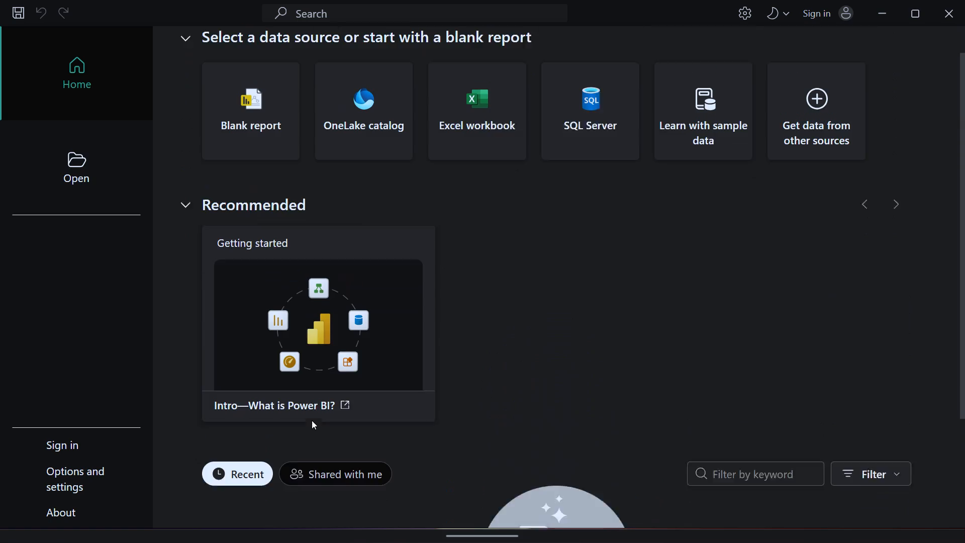
scroll(312, 420, "up", 4)
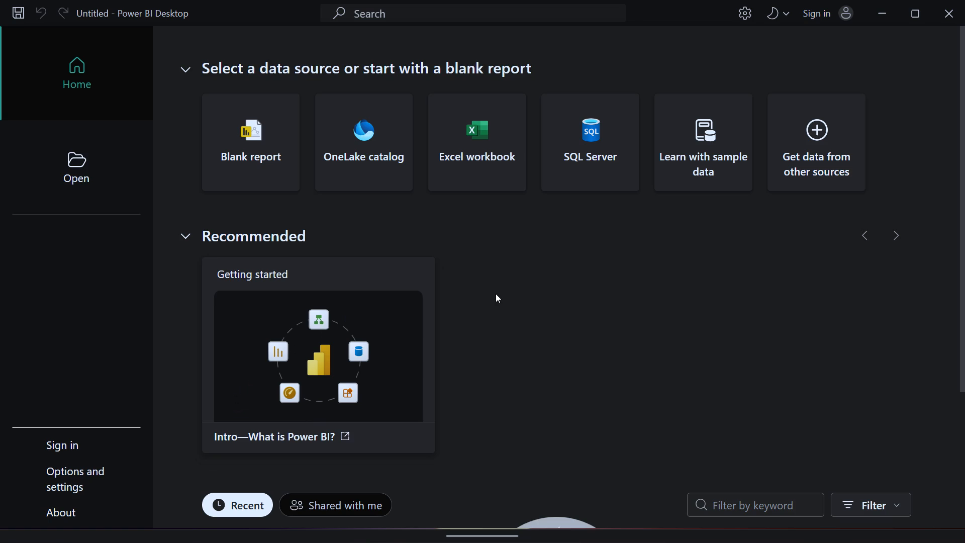
left_click(817, 128)
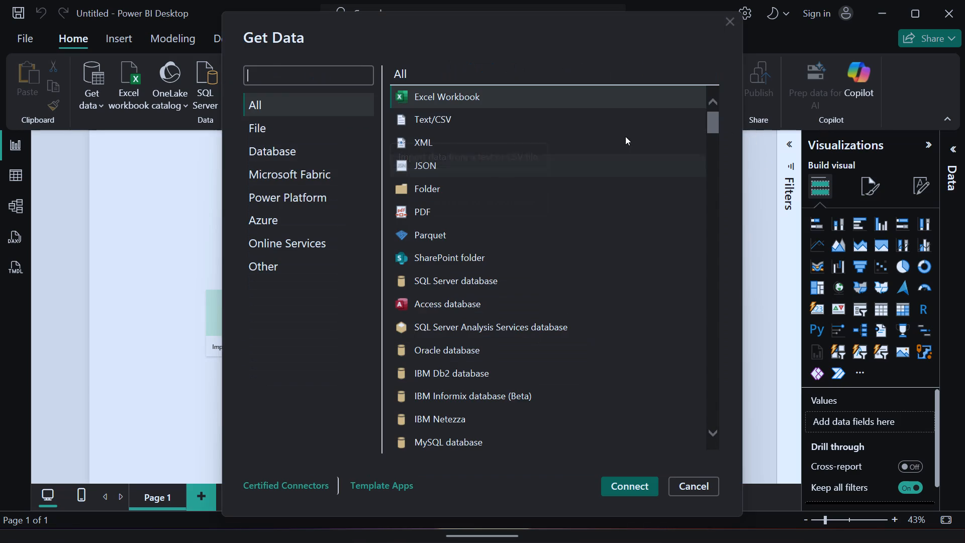
left_click(483, 122)
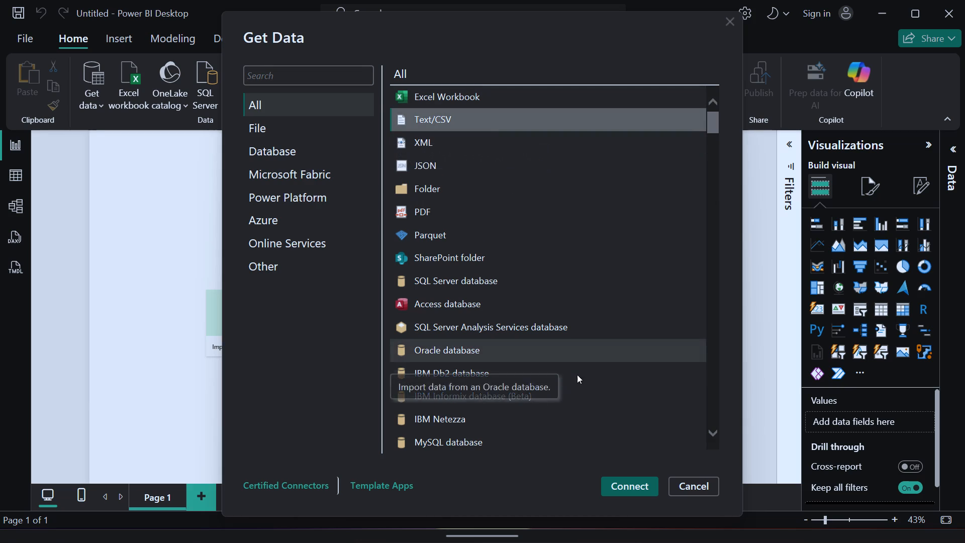
left_click(612, 496)
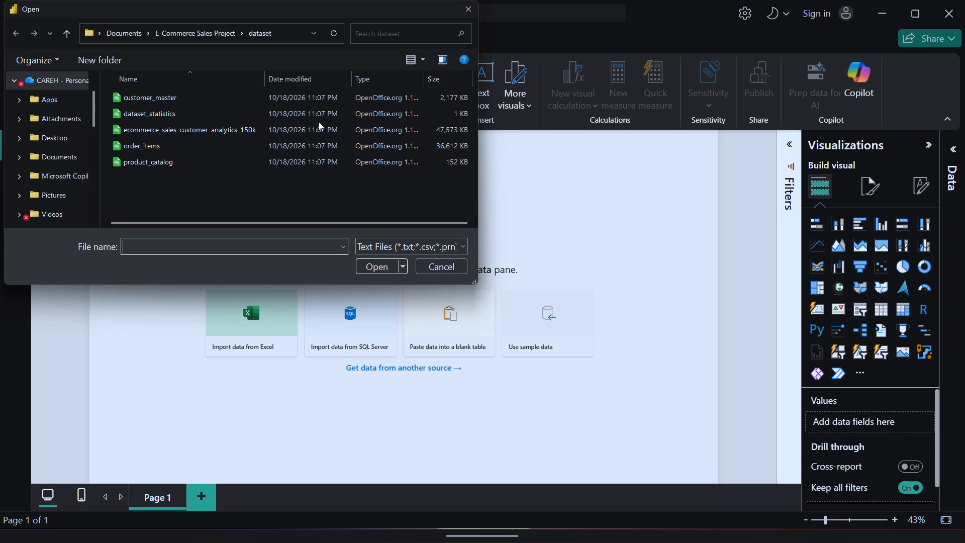
left_click(309, 132)
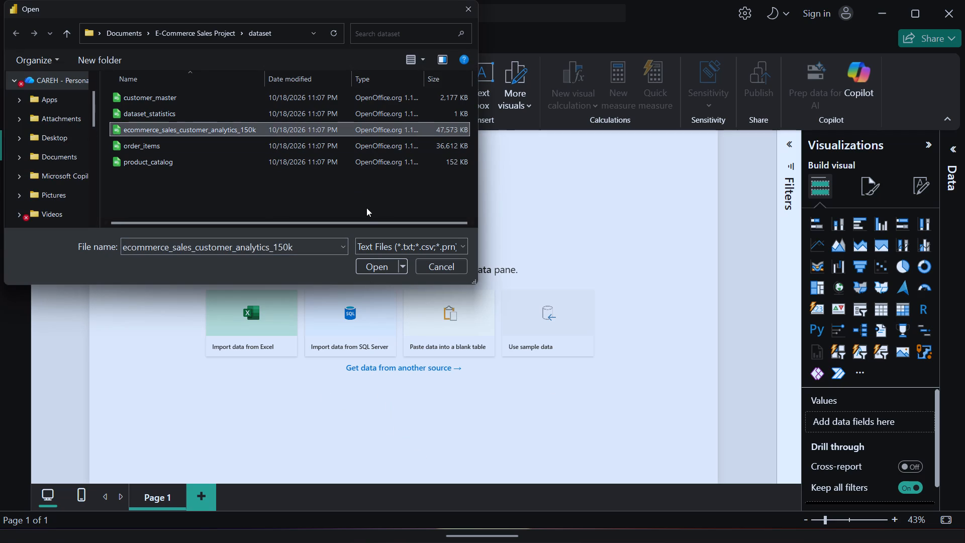
left_click(374, 273)
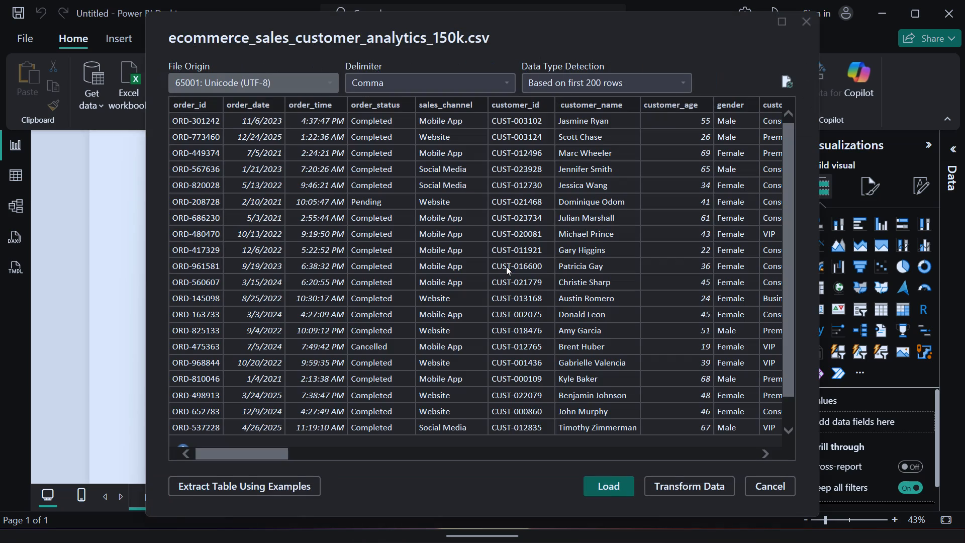
left_click(670, 491)
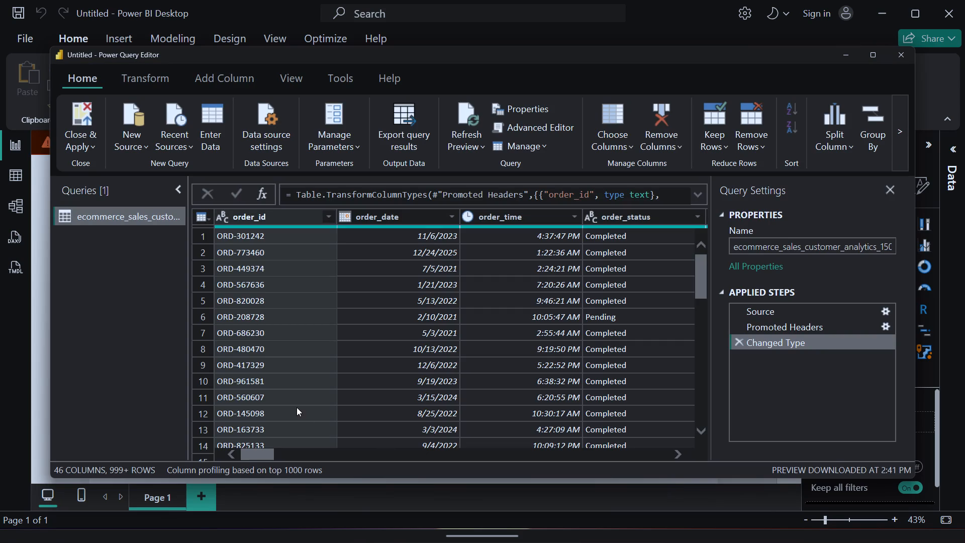
Review the query's name, description and load options in its full properties, and leave them without making changes.
left_click(176, 190)
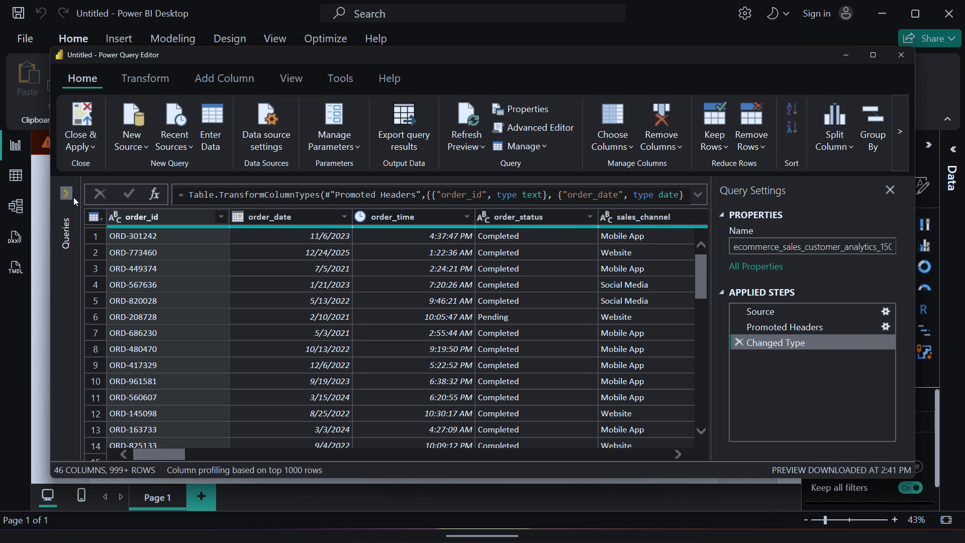
left_click(68, 193)
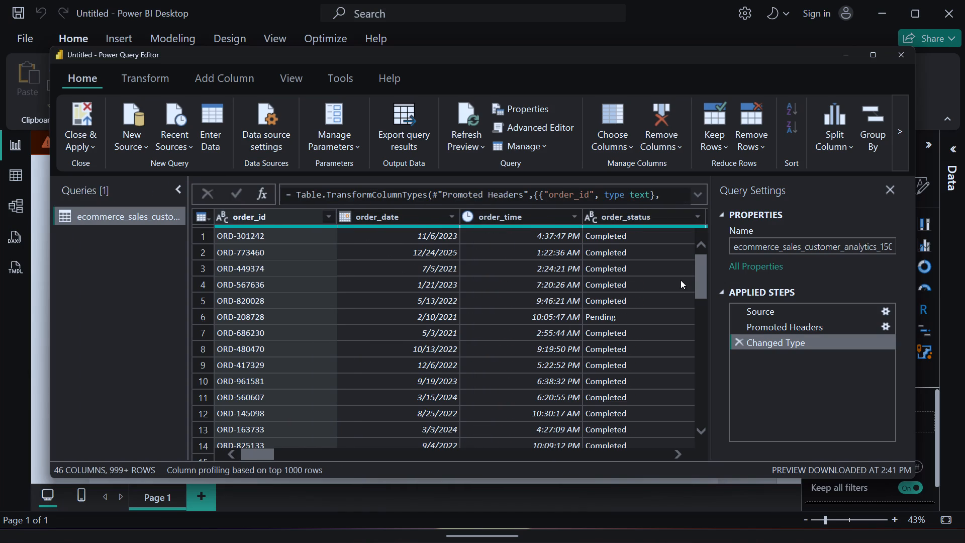
left_click(772, 270)
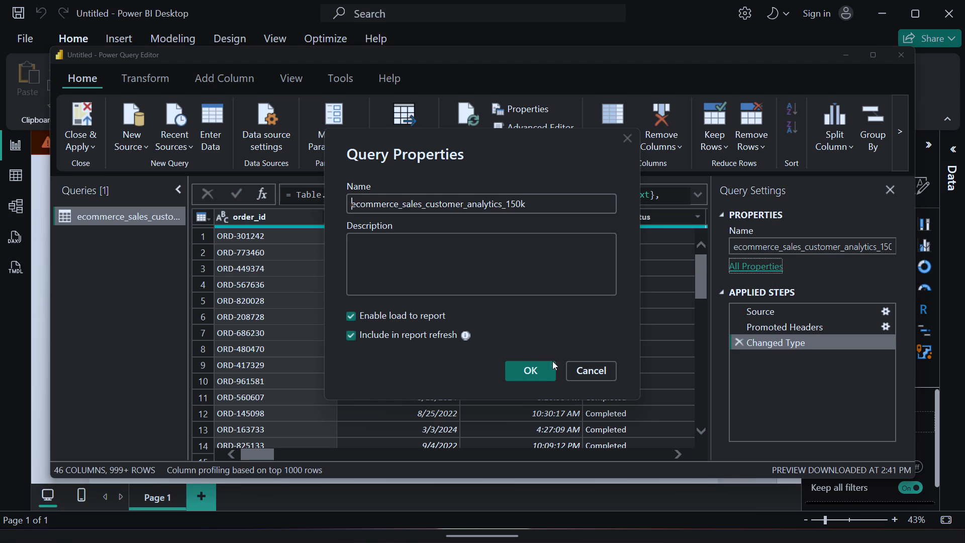
left_click(584, 368)
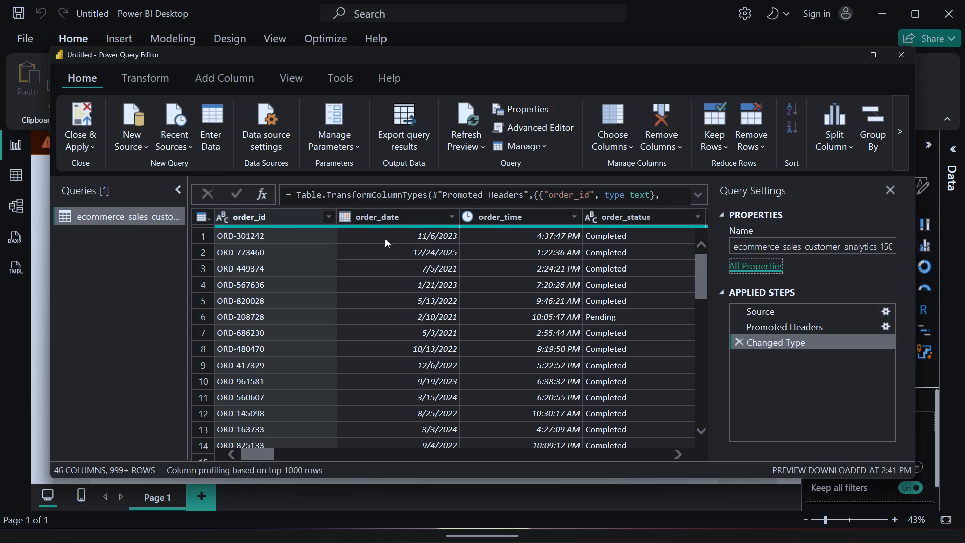
Set the order_date column's data type to Date.
left_click(348, 216)
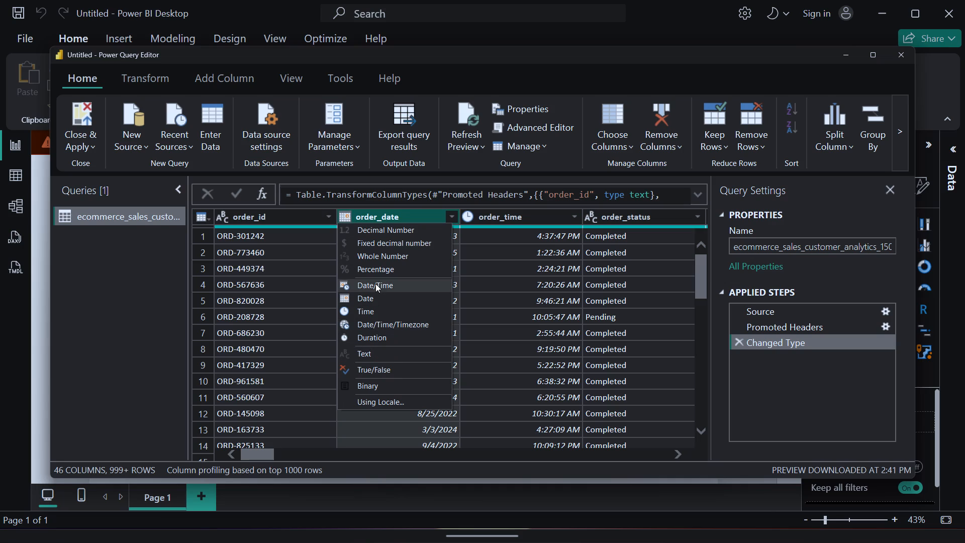
left_click(375, 297)
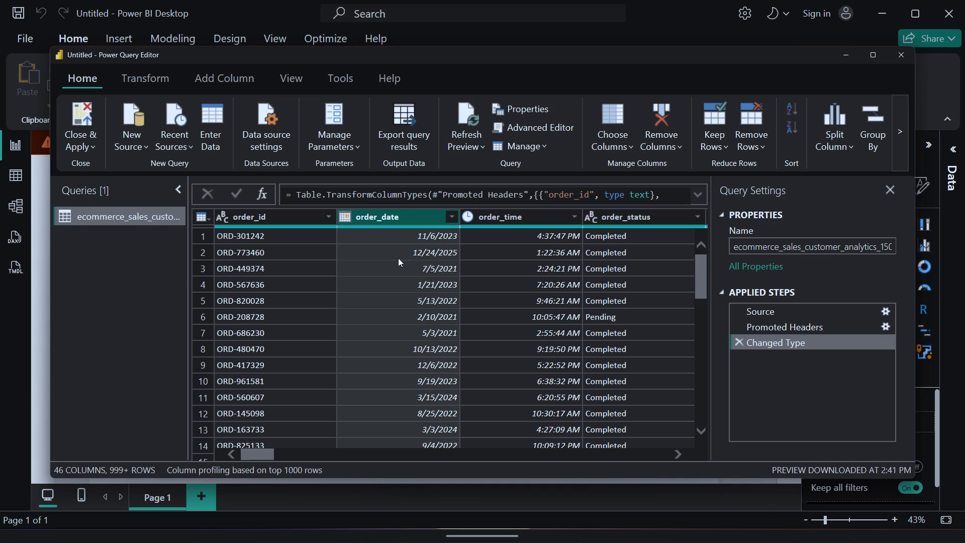
Examine the query's columns, data types and sample values from order_time through the customer, payment, delivery, review and marketing fields to coupon_code.
scroll(474, 223, "left", 3)
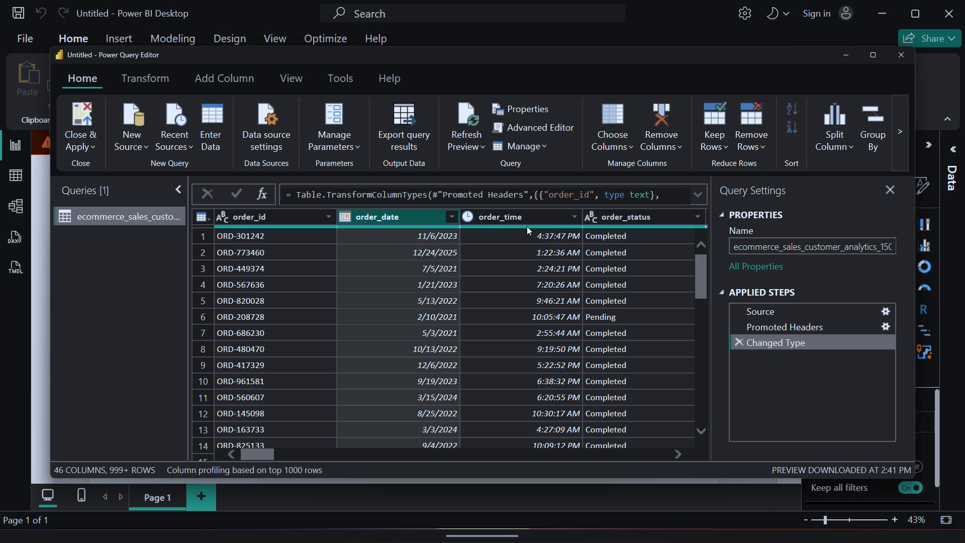
scroll(539, 321, "left", 2)
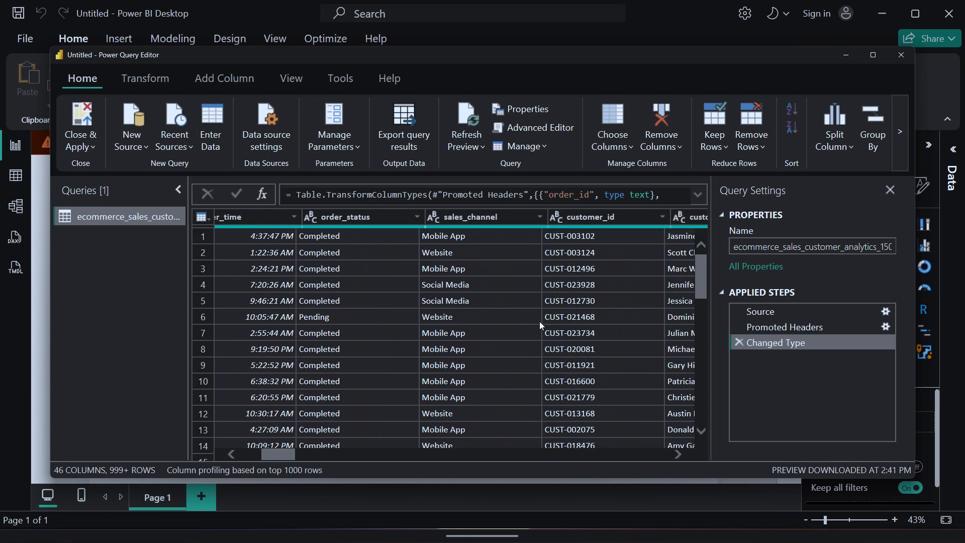
scroll(539, 321, "left", 1)
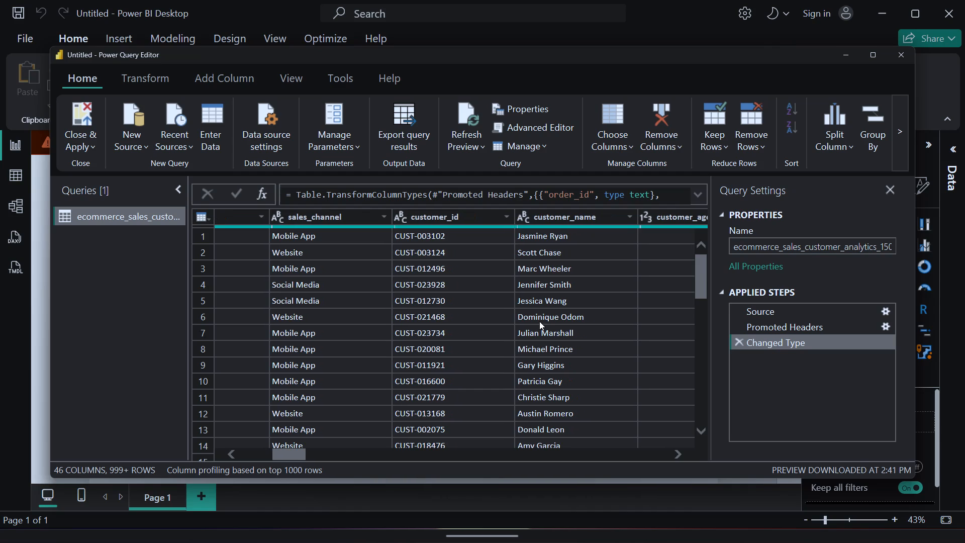
scroll(539, 321, "left", 2)
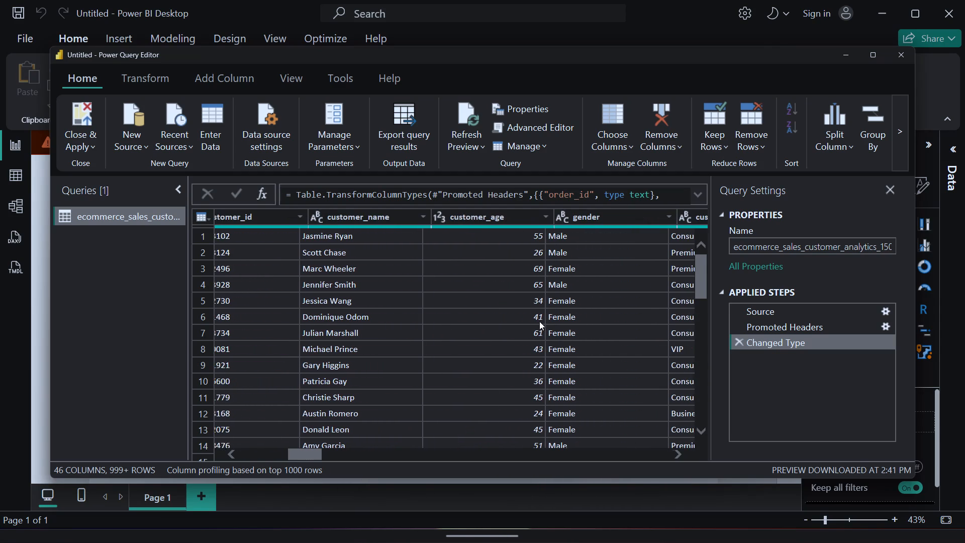
scroll(539, 321, "left", 1)
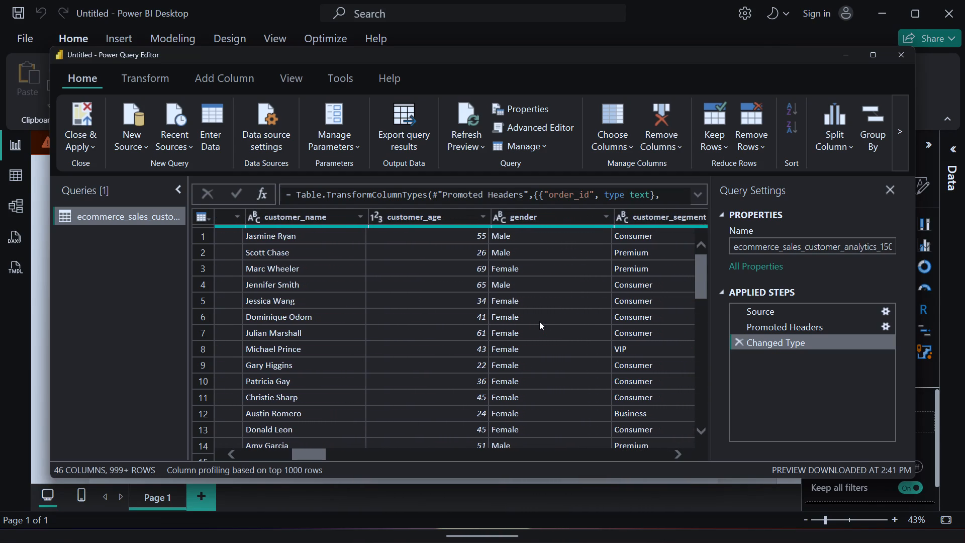
scroll(539, 321, "left", 2)
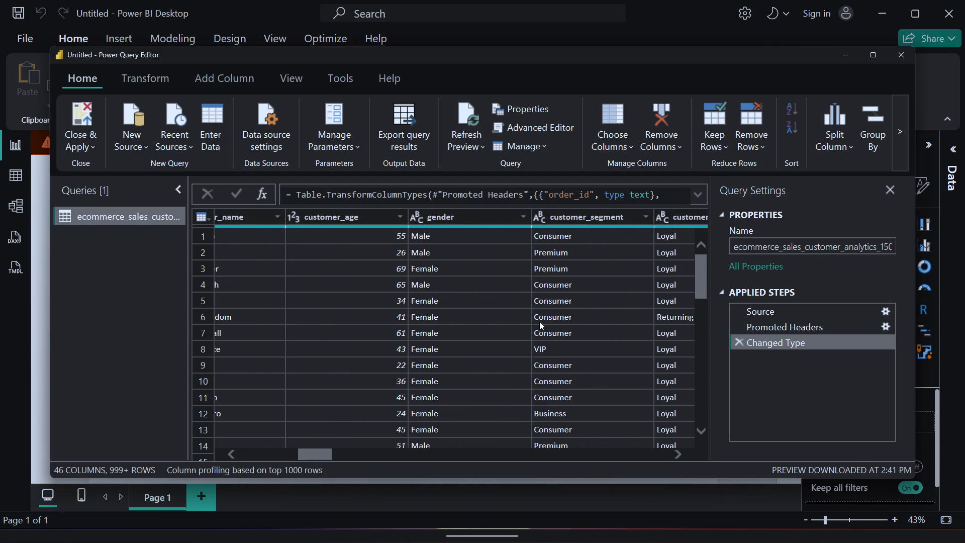
scroll(539, 321, "left", 2)
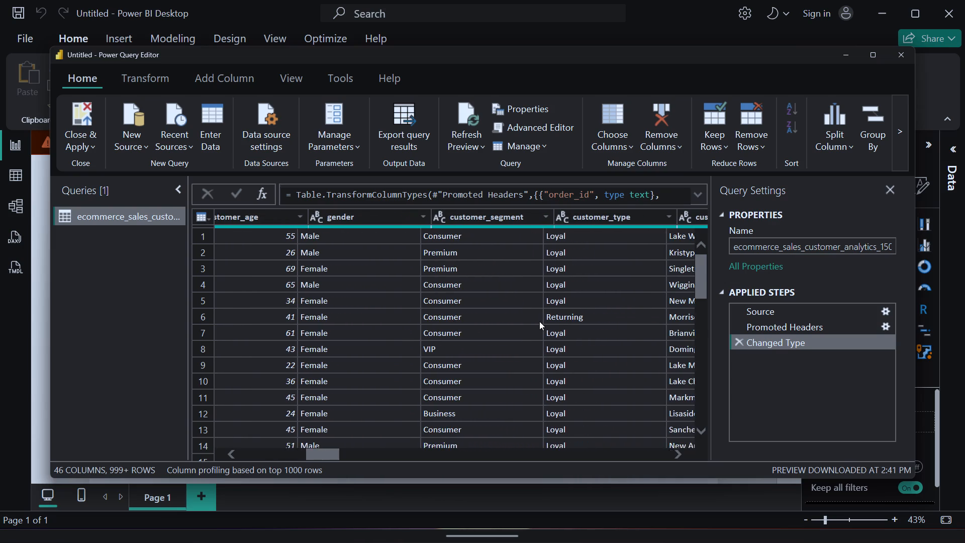
scroll(539, 321, "left", 3)
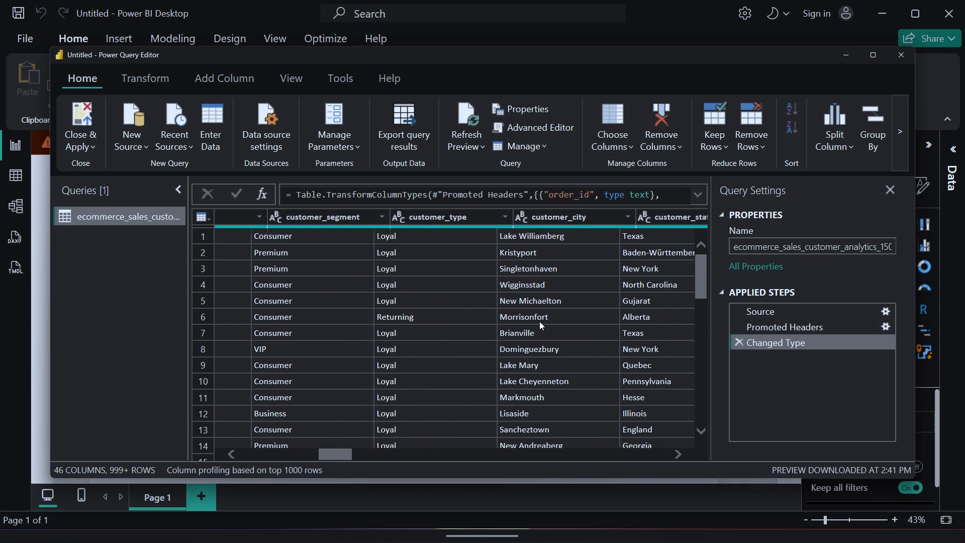
scroll(539, 321, "left", 3)
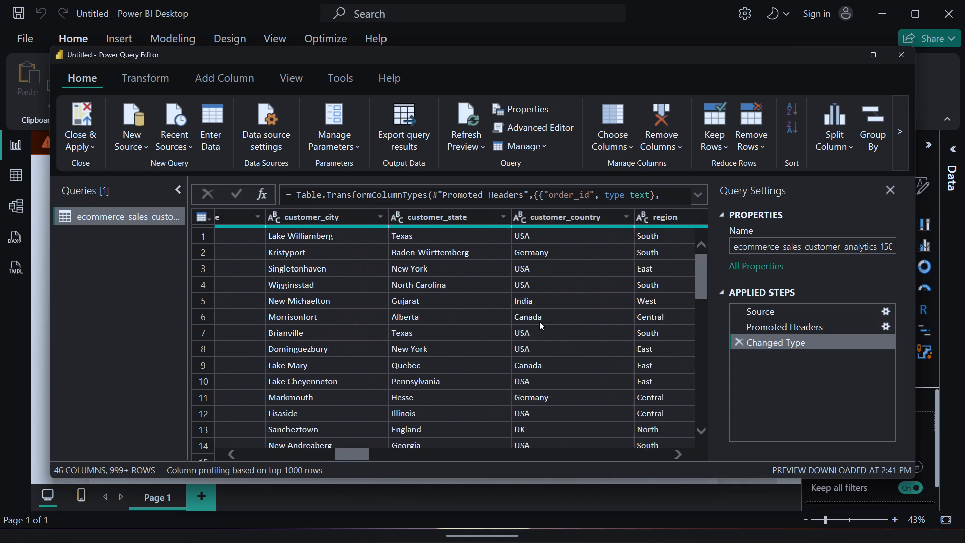
scroll(539, 321, "left", 1)
scroll(539, 321, "up", 2)
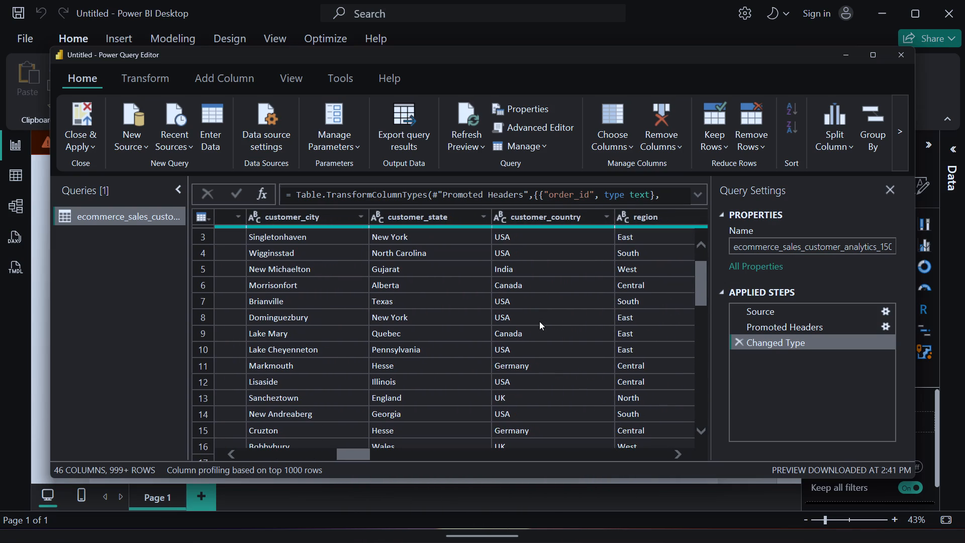
scroll(539, 321, "up", 1)
scroll(539, 321, "left", 1)
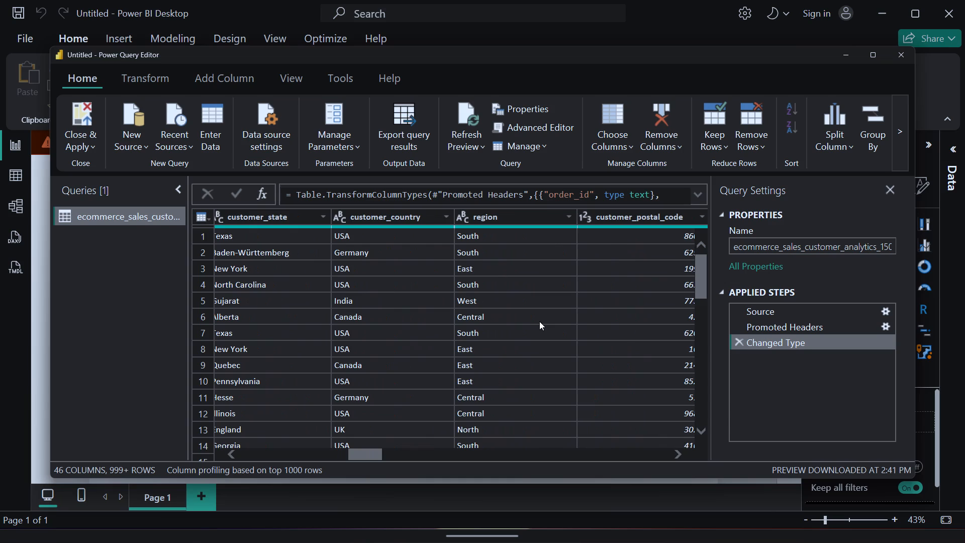
scroll(539, 321, "left", 1)
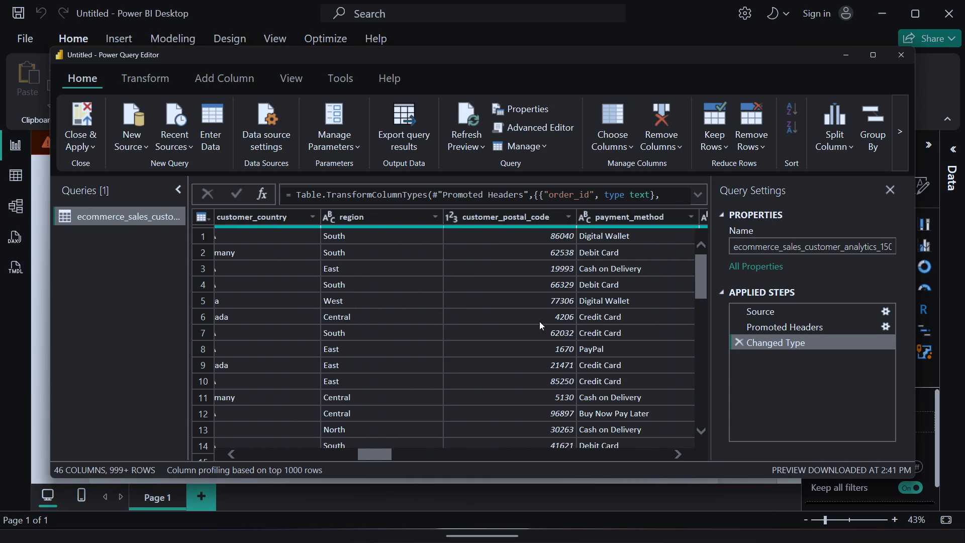
scroll(539, 321, "left", 2)
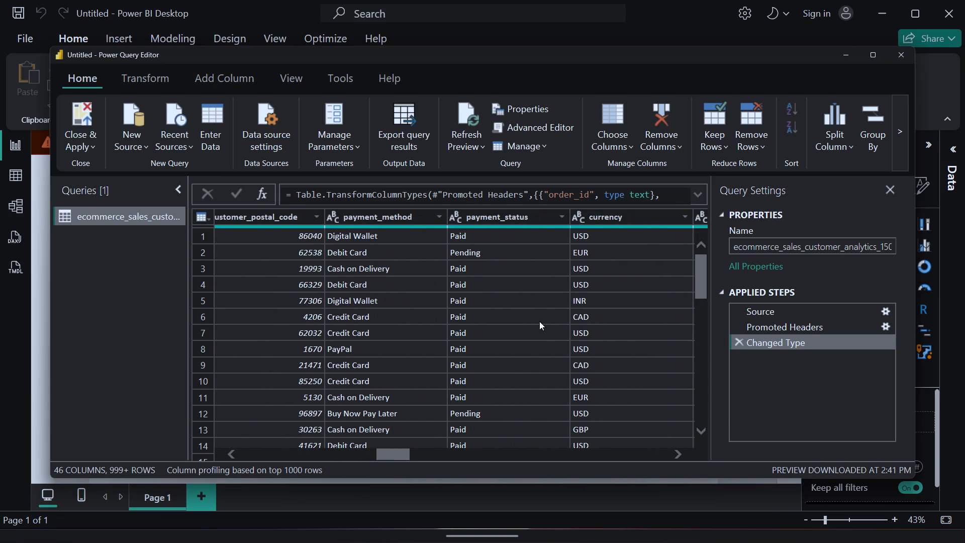
scroll(539, 321, "left", 2)
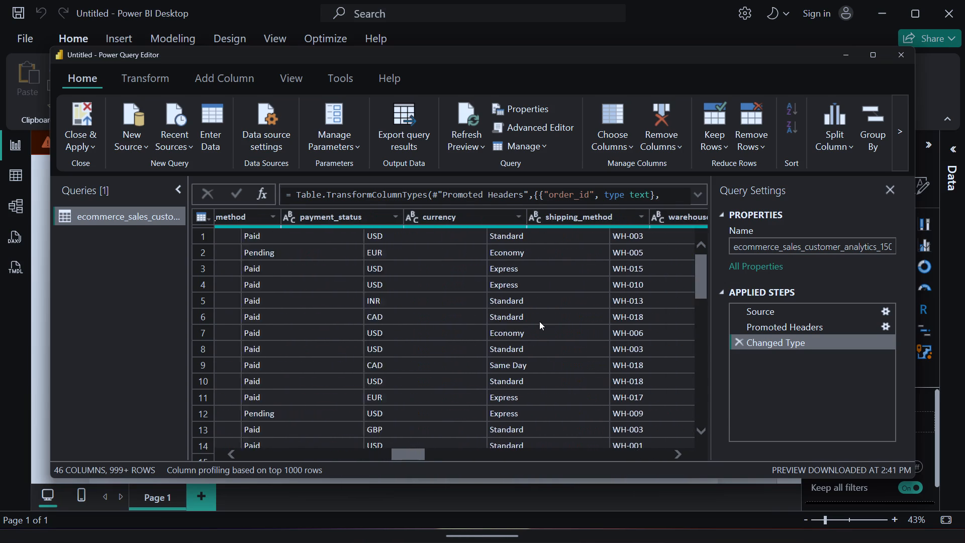
scroll(539, 321, "left", 2)
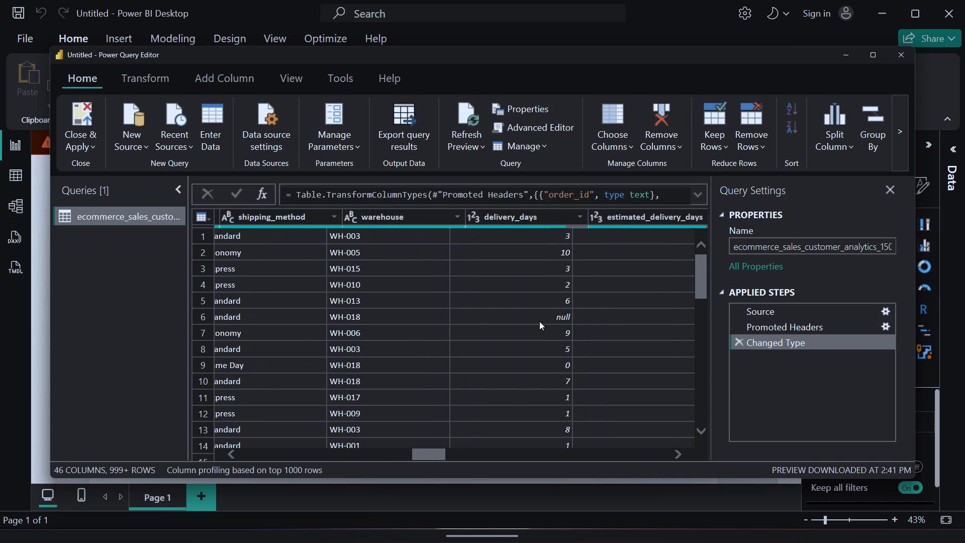
scroll(539, 321, "left", 1)
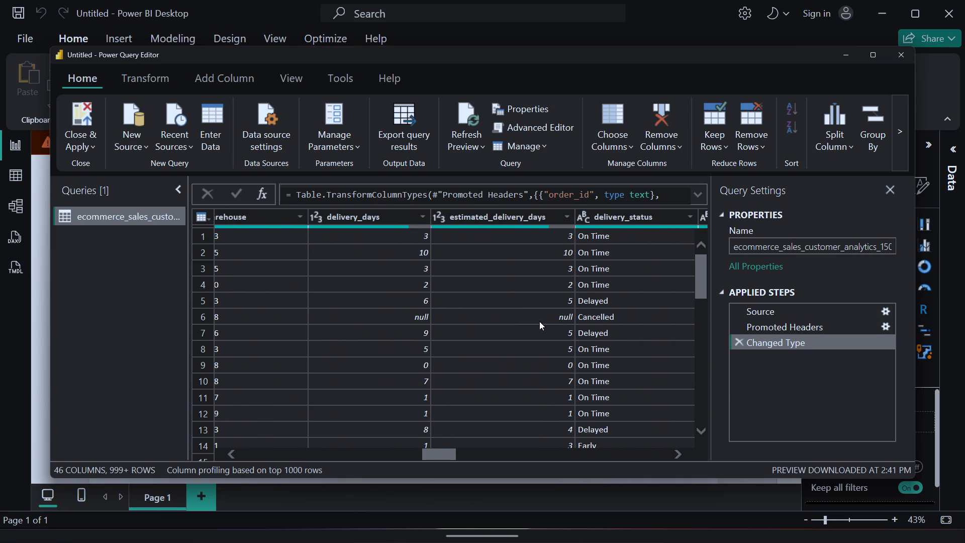
scroll(539, 321, "left", 1)
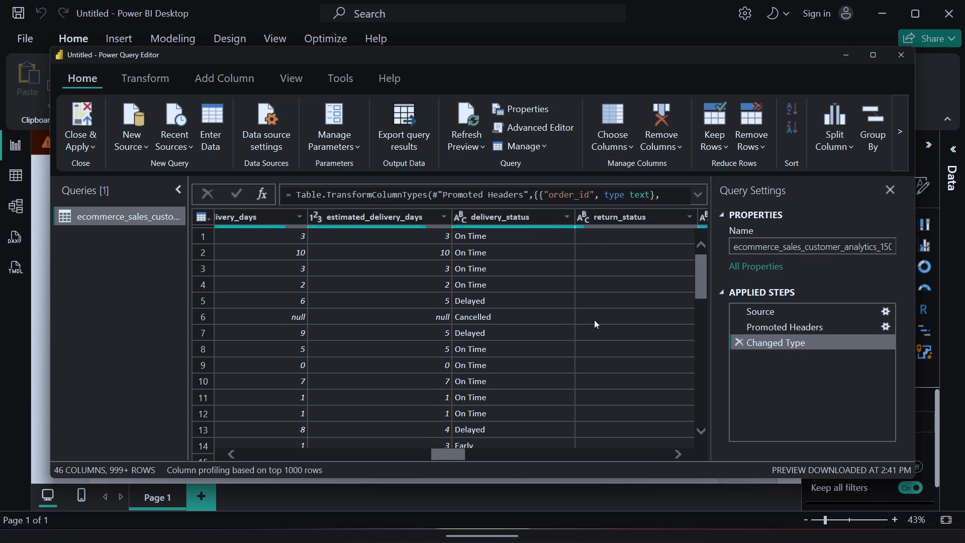
scroll(594, 320, "left", 2)
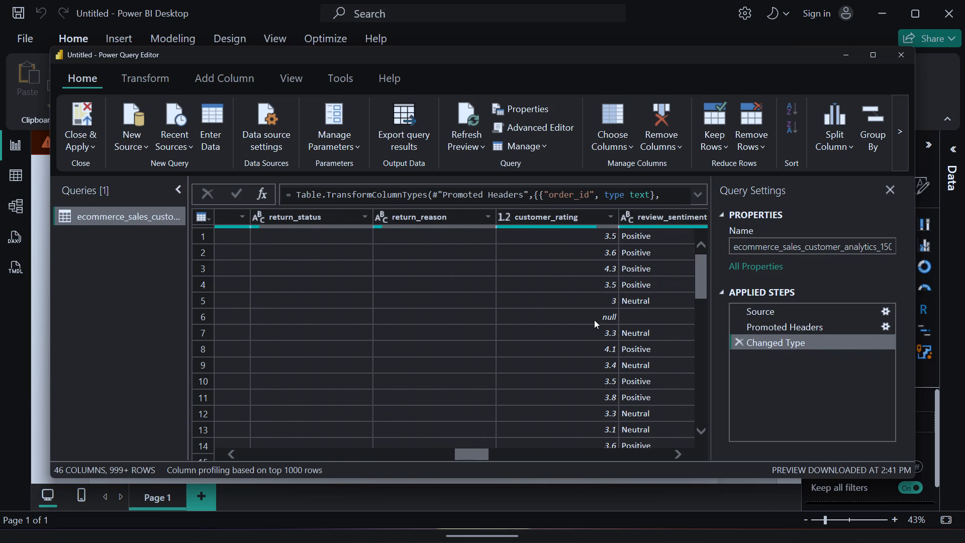
scroll(594, 320, "left", 2)
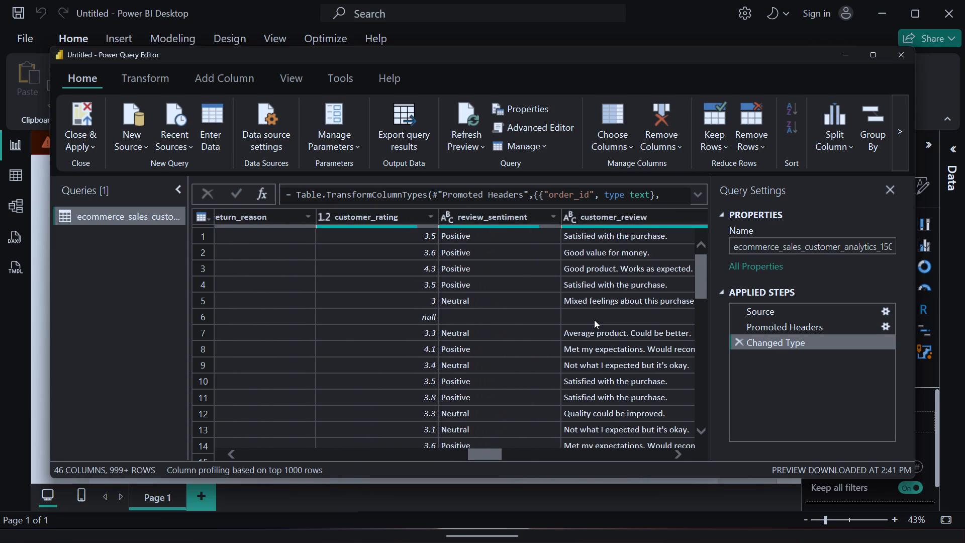
scroll(594, 320, "left", 3)
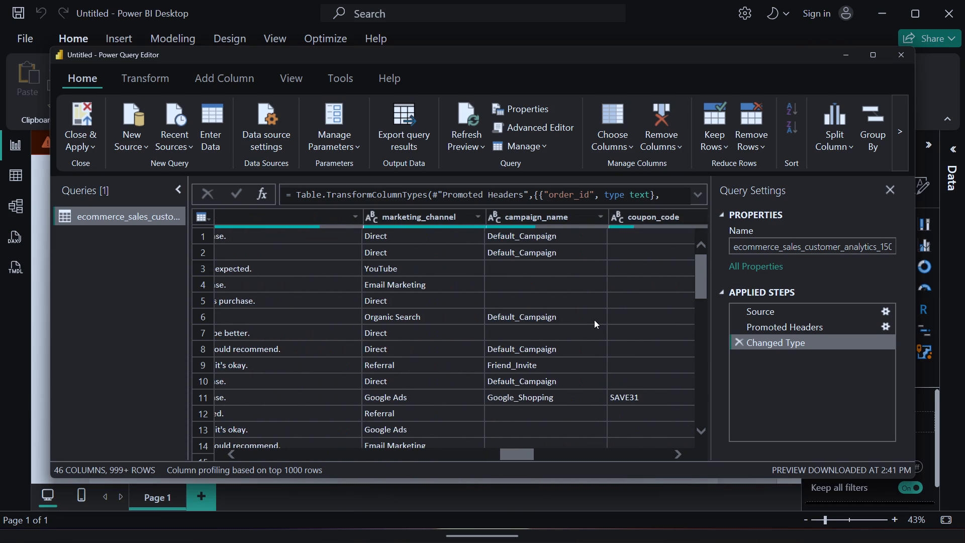
Examine the data types and sample values of the loyalty points, quantity, sales, discount, tax, shipping, product cost and profit columns.
scroll(594, 320, "left", 2)
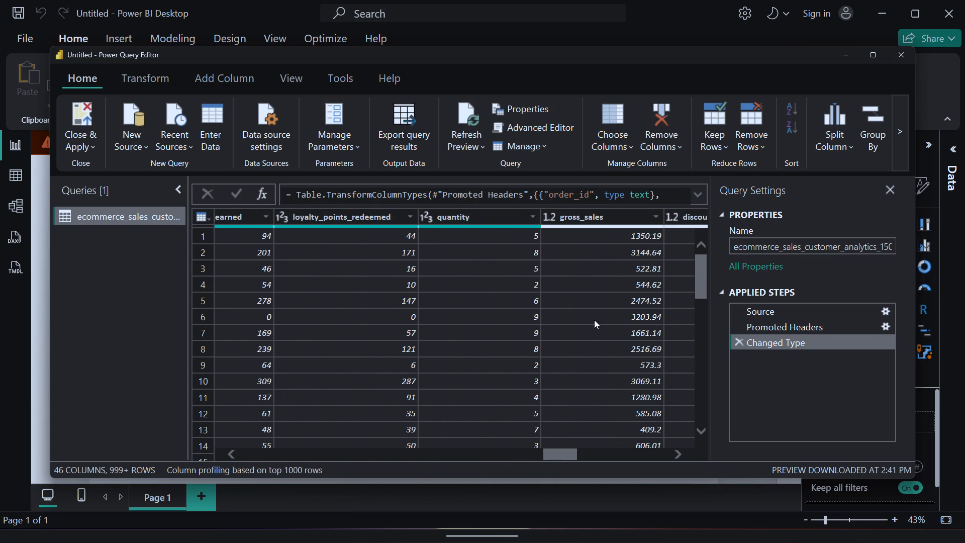
scroll(594, 320, "left", 2)
scroll(594, 320, "up", 1)
scroll(562, 328, "down", 1, "ctrl")
scroll(562, 328, "up", 1)
scroll(562, 328, "left", 1, "ctrl")
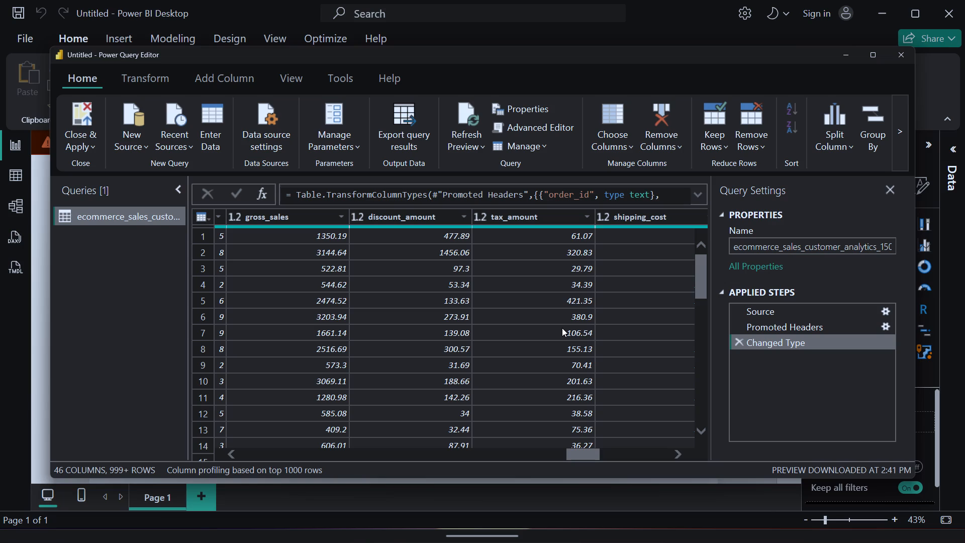
scroll(562, 328, "left", 1)
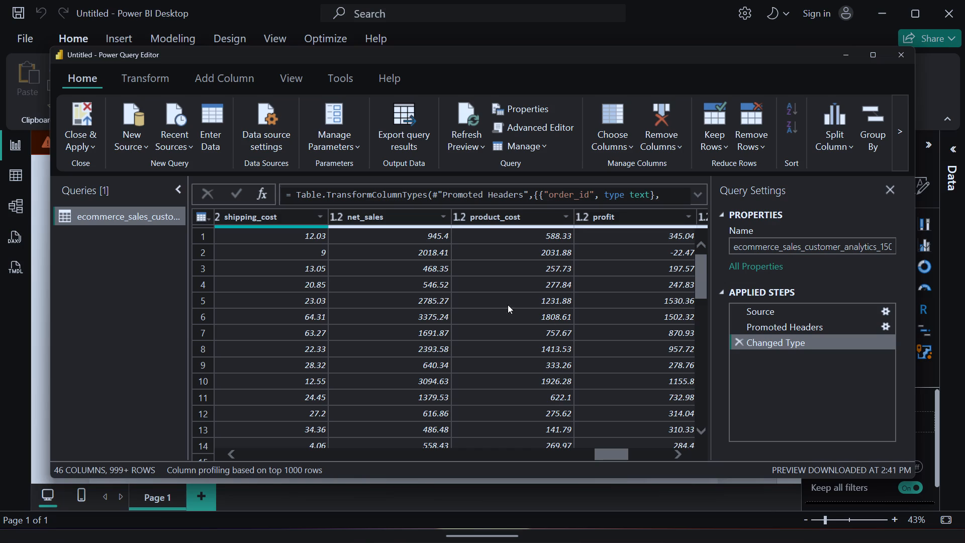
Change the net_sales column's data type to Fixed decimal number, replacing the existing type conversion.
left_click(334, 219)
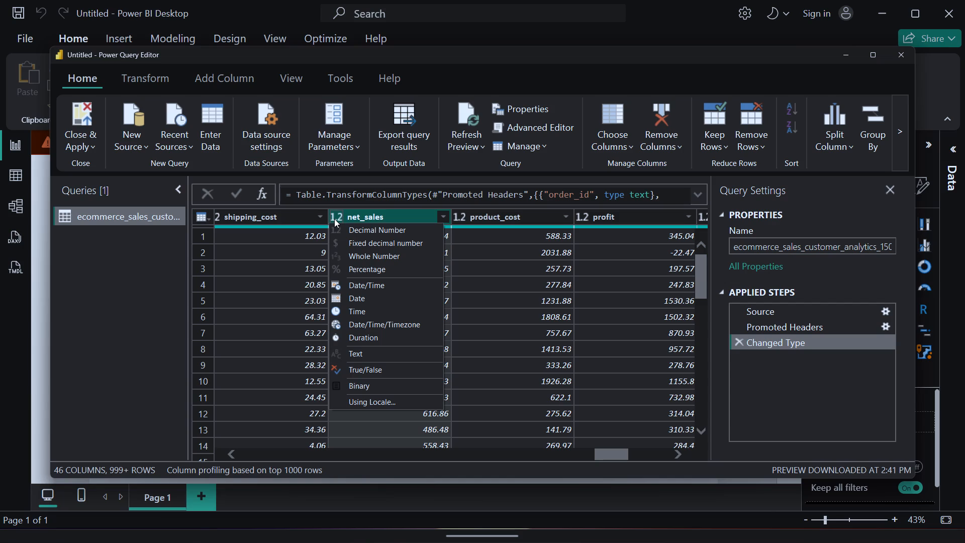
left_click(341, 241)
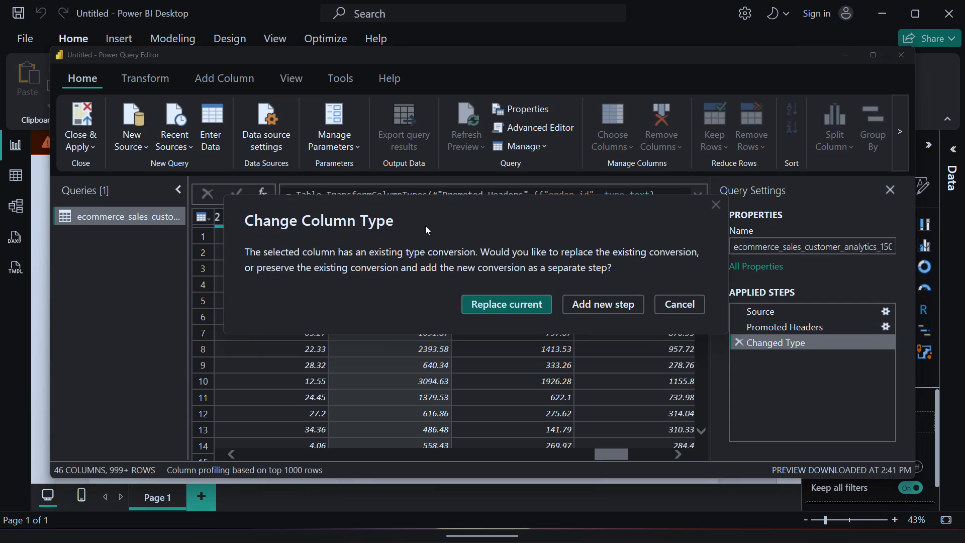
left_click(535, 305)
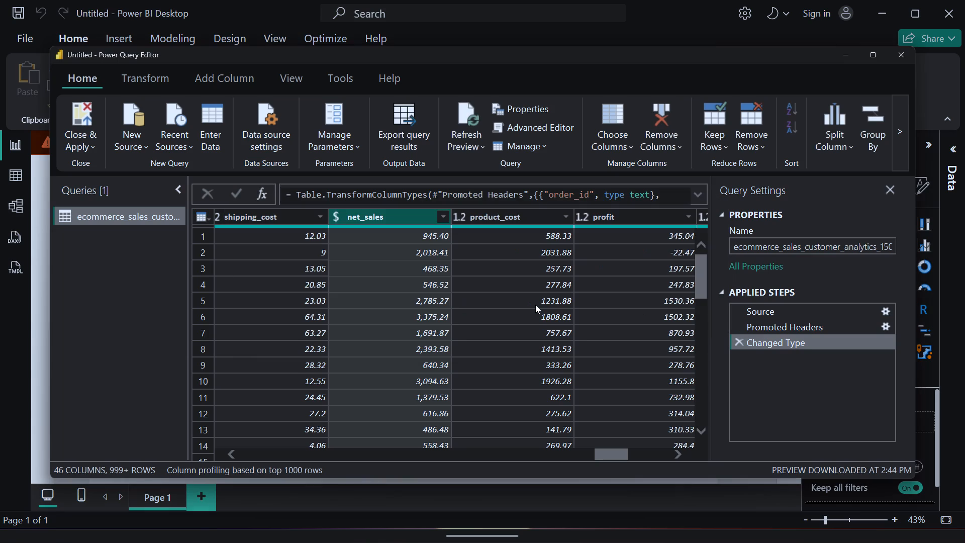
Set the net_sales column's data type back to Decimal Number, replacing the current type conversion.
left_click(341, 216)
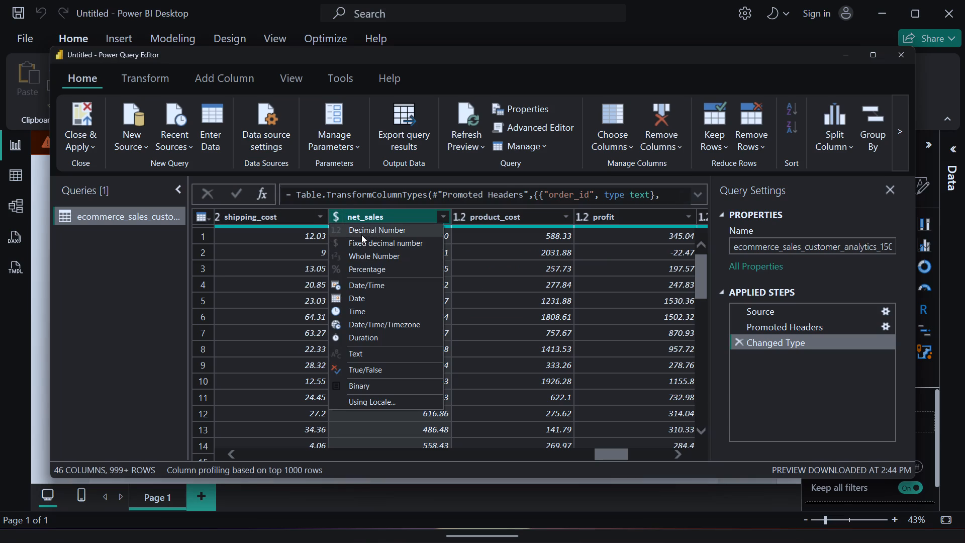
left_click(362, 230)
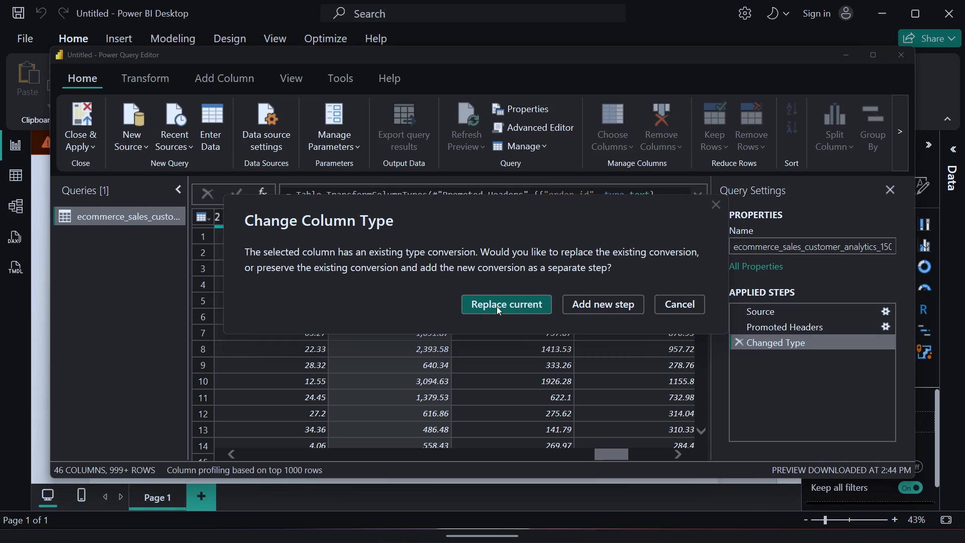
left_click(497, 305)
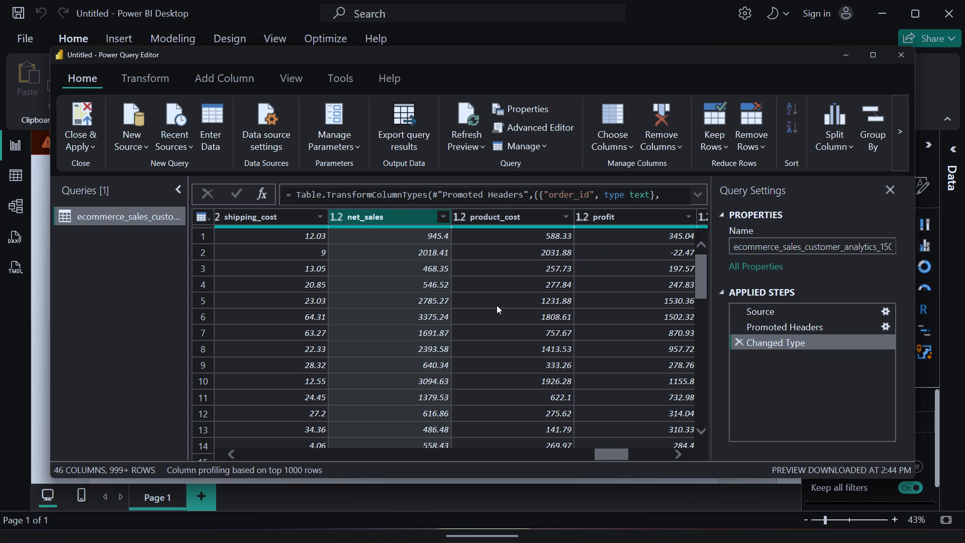
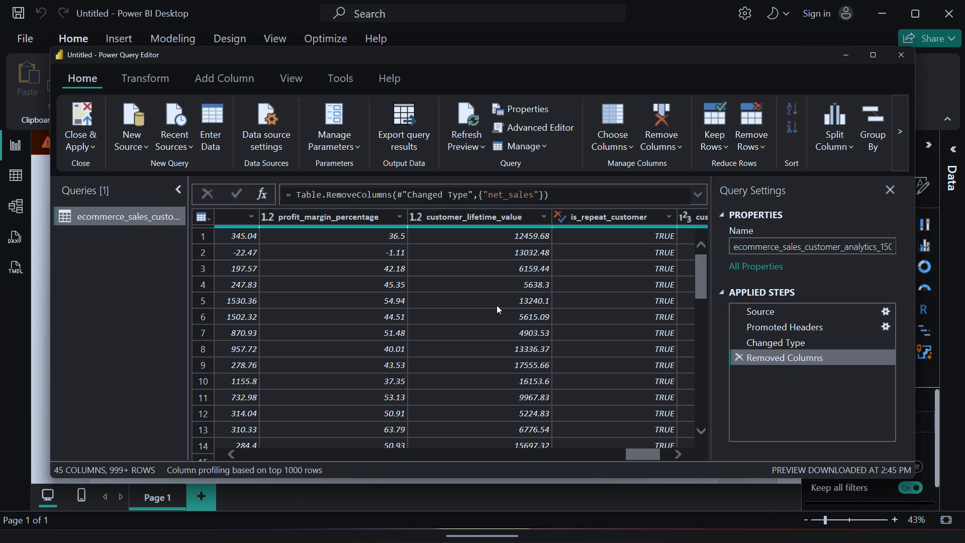
Open the Choose Columns dialog for the sales query and look through the list of available columns.
scroll(497, 305, "left", 1)
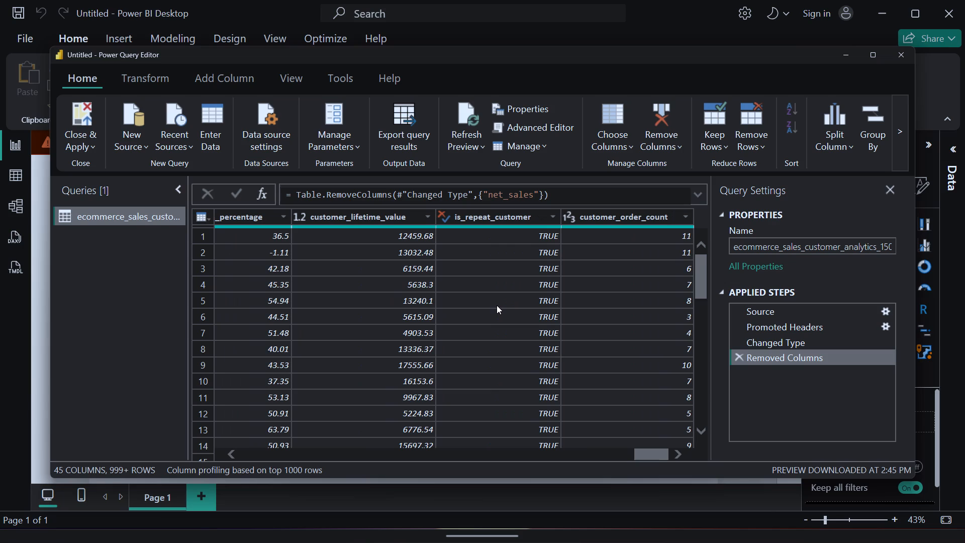
scroll(497, 305, "left", 2)
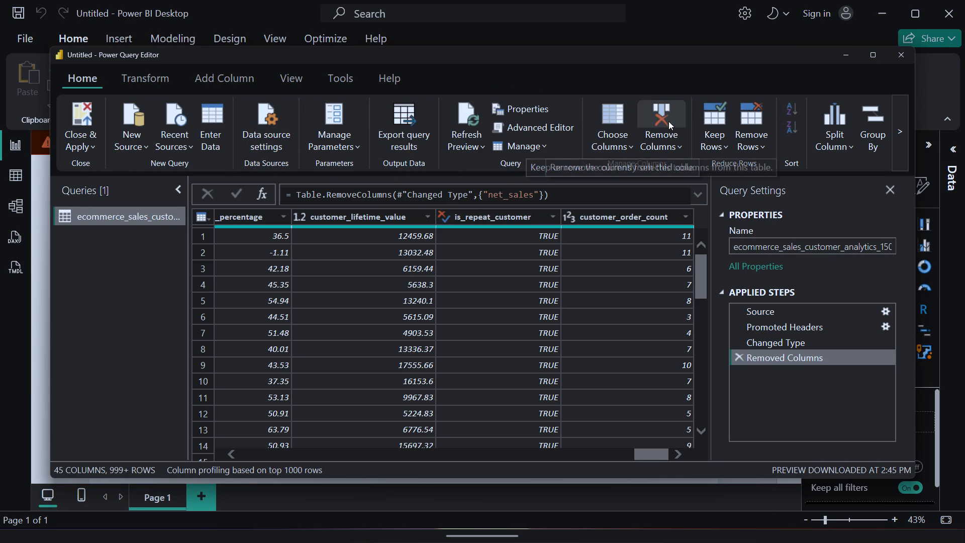
scroll(625, 251, "left", 2)
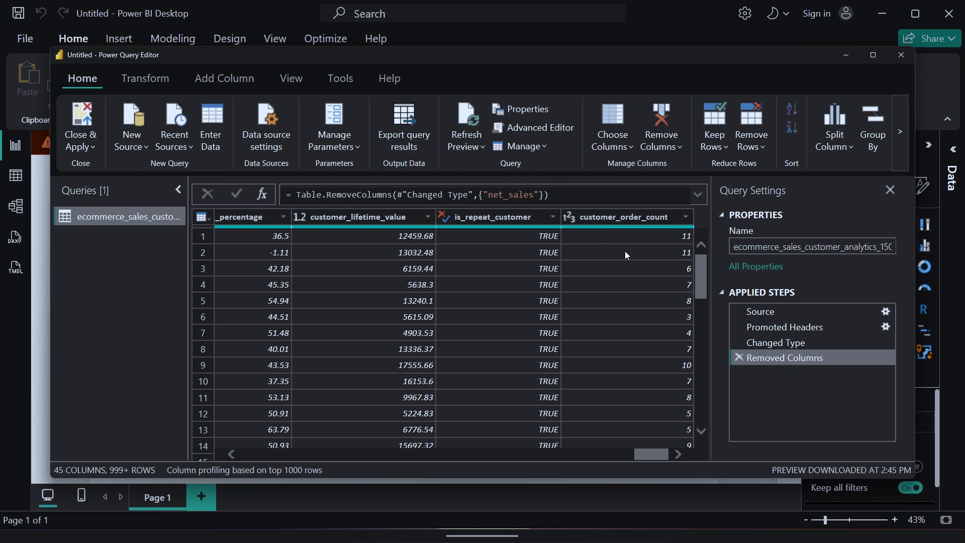
scroll(625, 251, "left", 1)
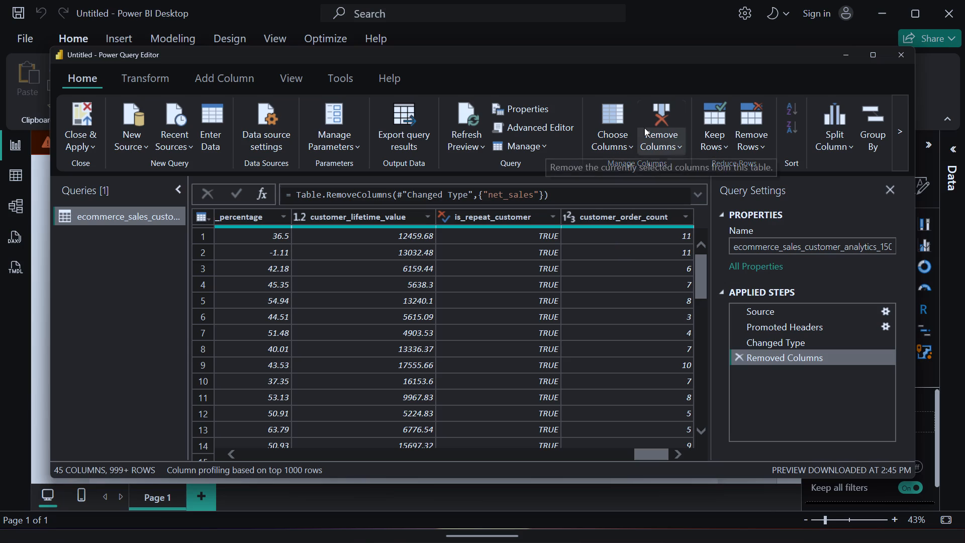
left_click(681, 145)
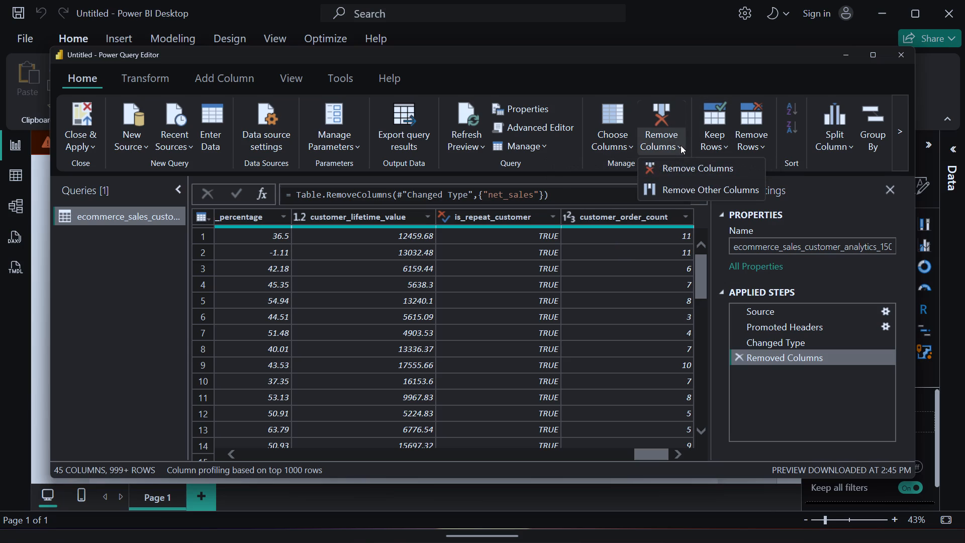
left_click(627, 145)
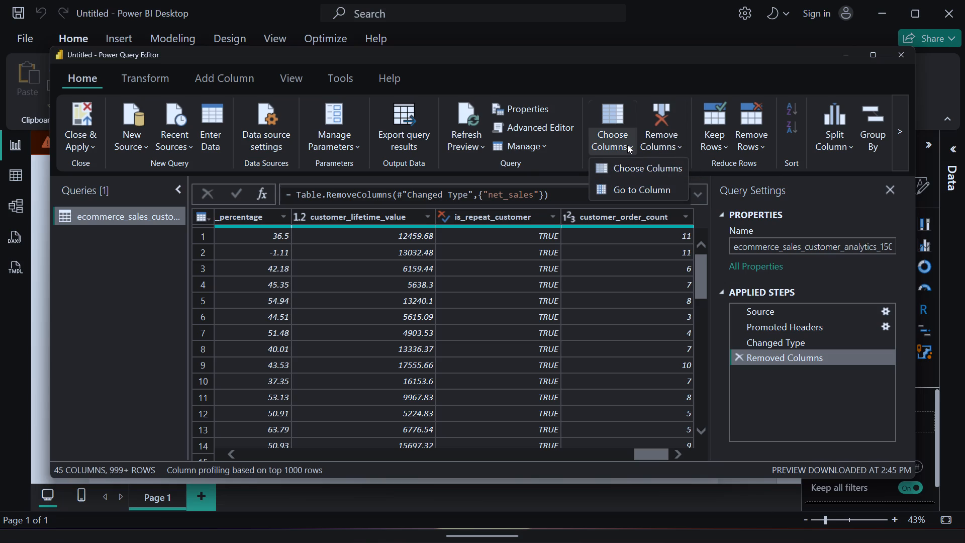
left_click(632, 169)
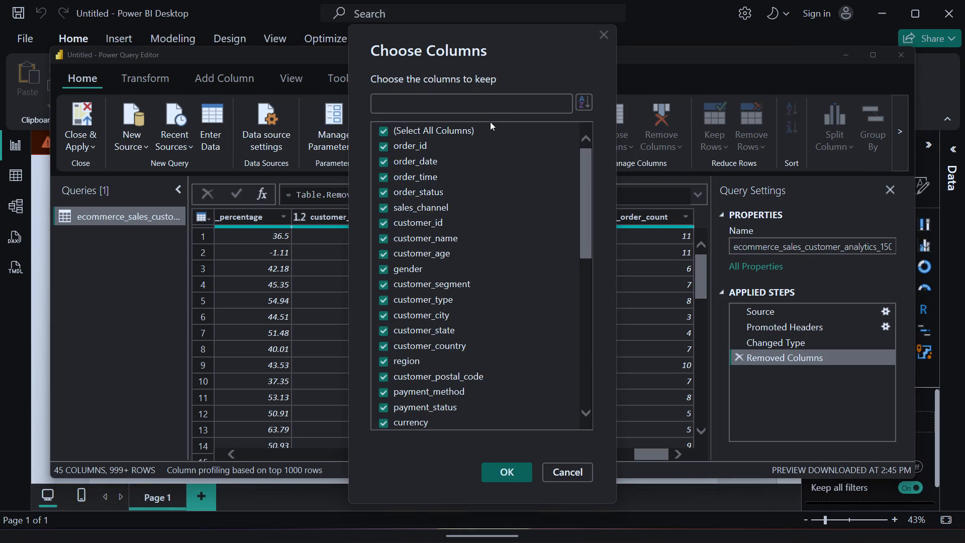
scroll(484, 234, "up", 2)
scroll(484, 234, "down", 3)
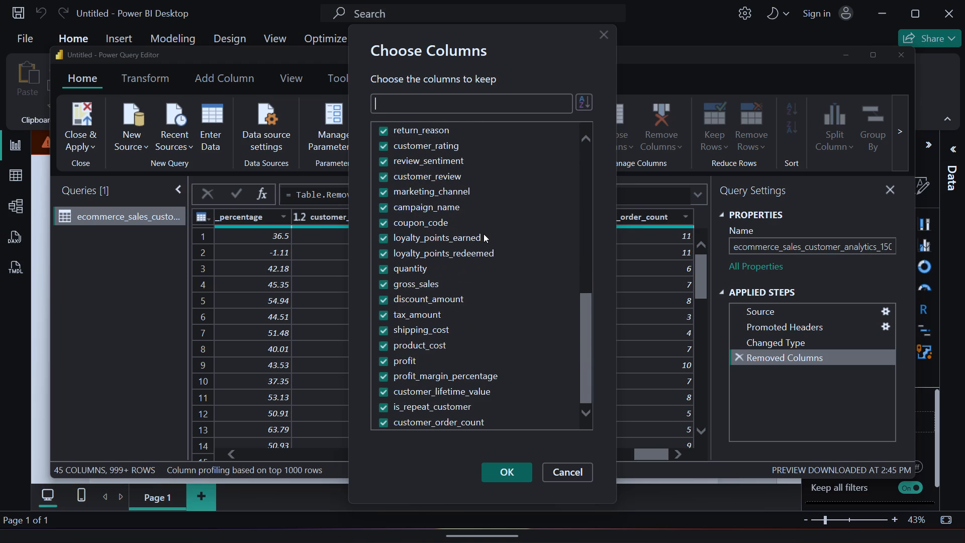
scroll(484, 234, "down", 3)
scroll(484, 234, "up", 4)
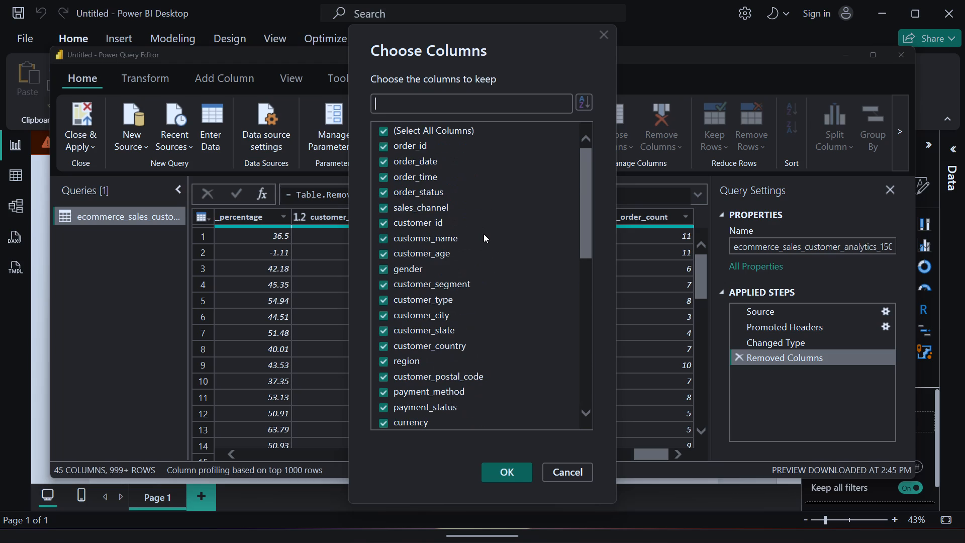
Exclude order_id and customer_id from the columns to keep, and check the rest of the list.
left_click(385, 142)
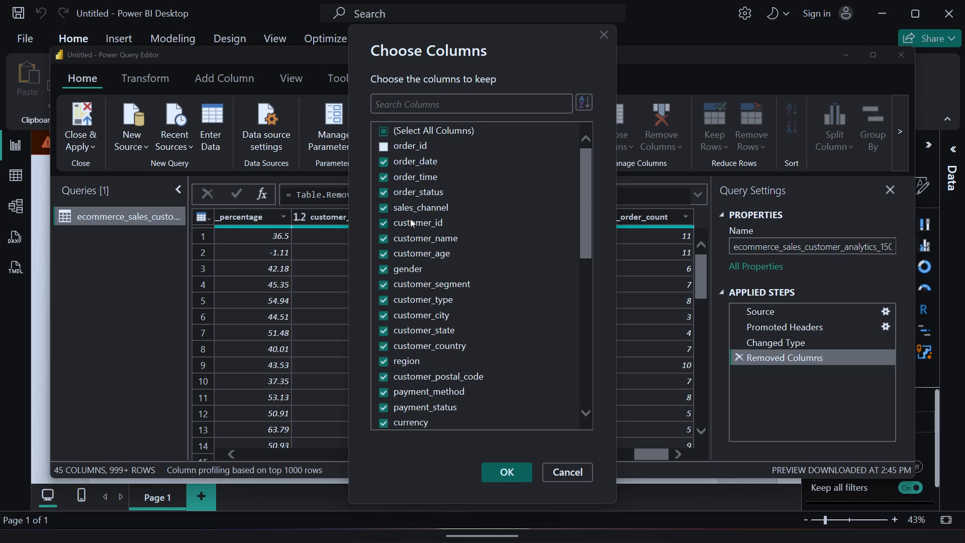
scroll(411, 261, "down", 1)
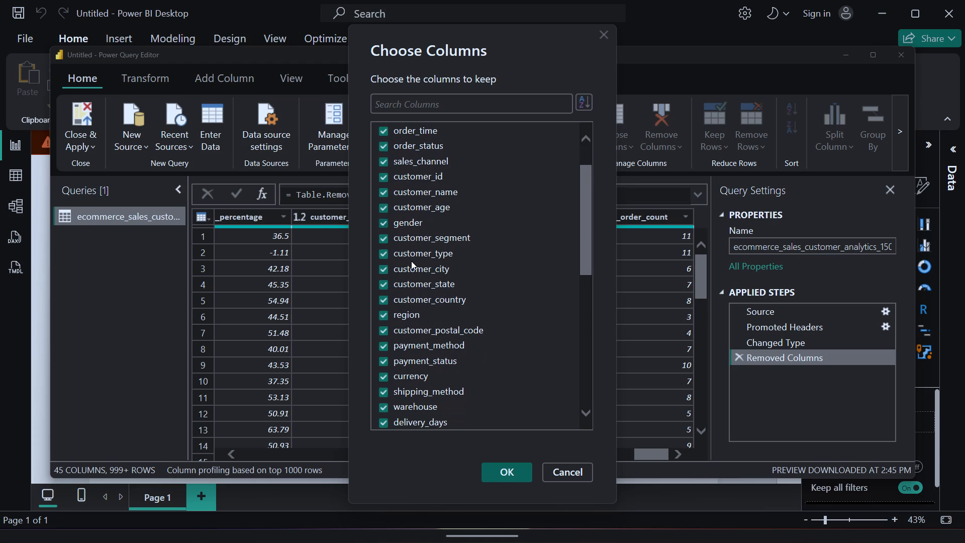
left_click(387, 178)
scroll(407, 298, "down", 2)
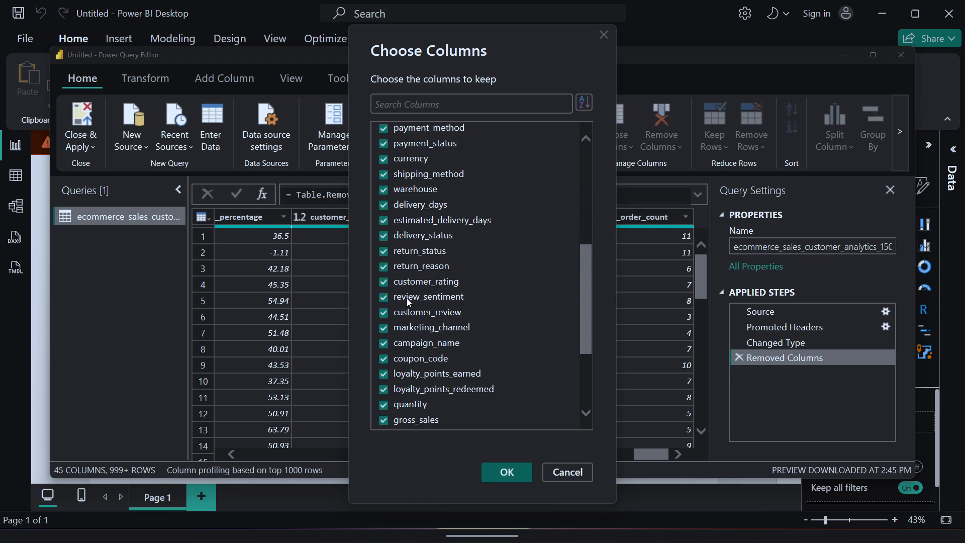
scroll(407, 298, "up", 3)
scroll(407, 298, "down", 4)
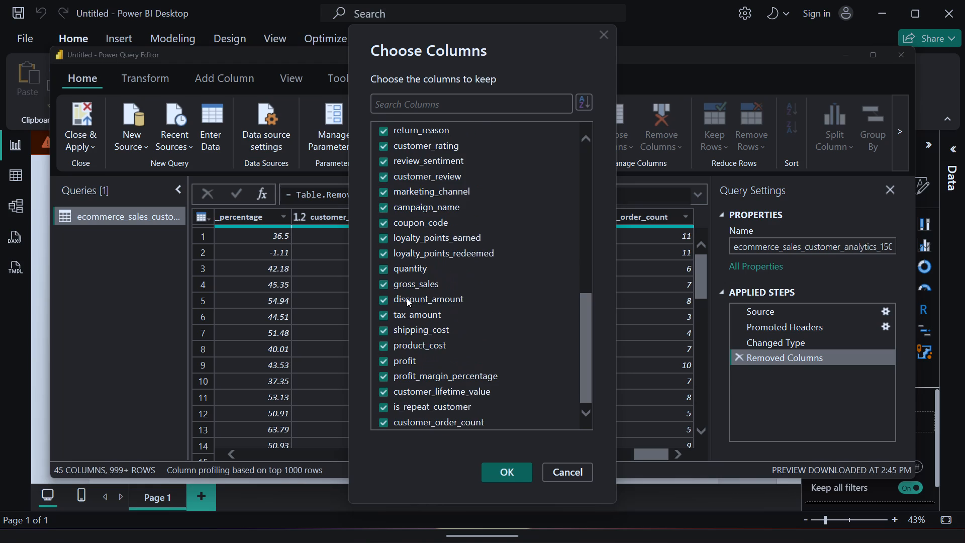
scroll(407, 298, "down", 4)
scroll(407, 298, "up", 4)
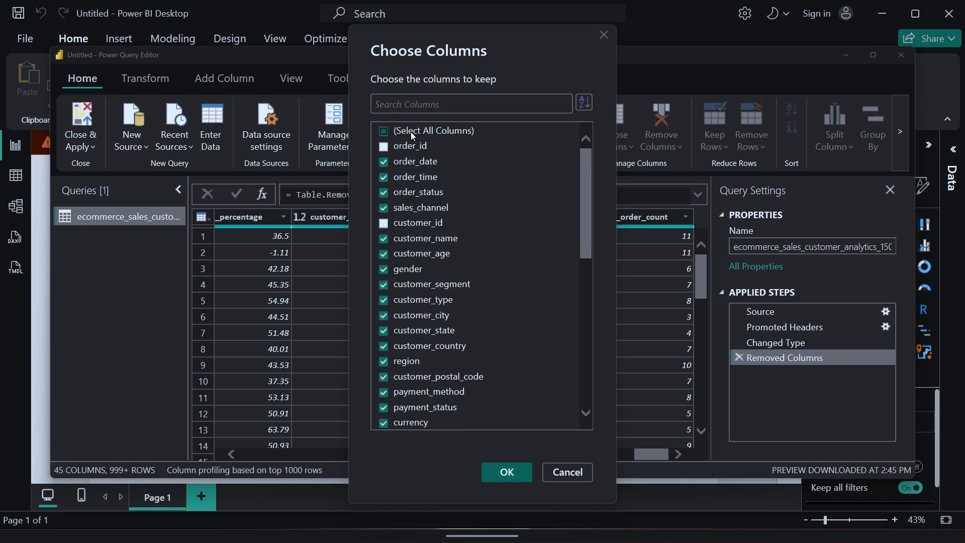
Deselect all columns in the list, and mark only order_id and customer_id to keep.
left_click(381, 131)
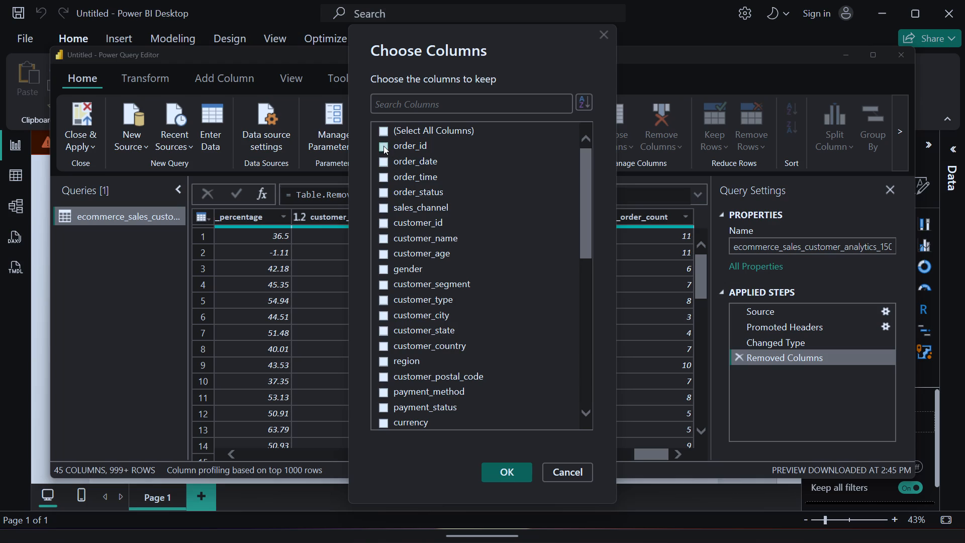
left_click(383, 146)
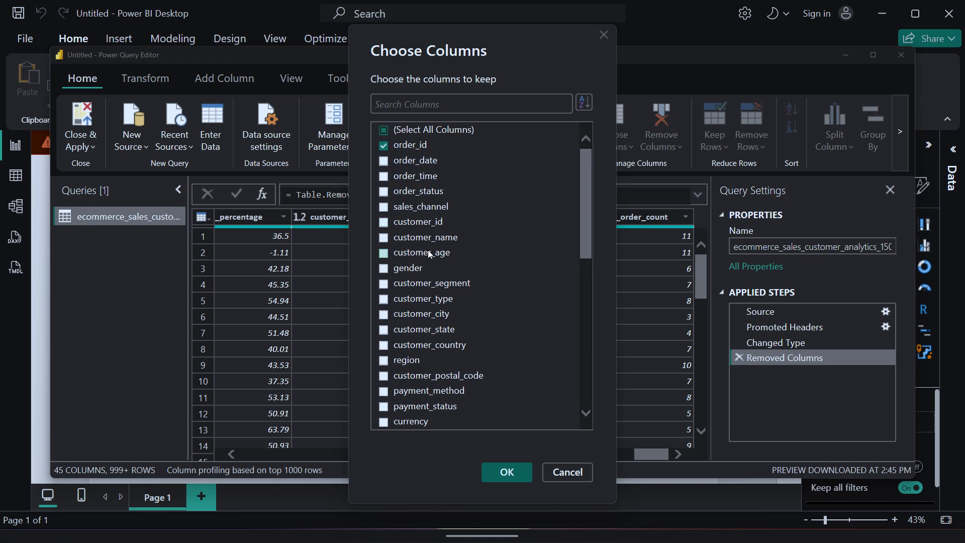
left_click(382, 204)
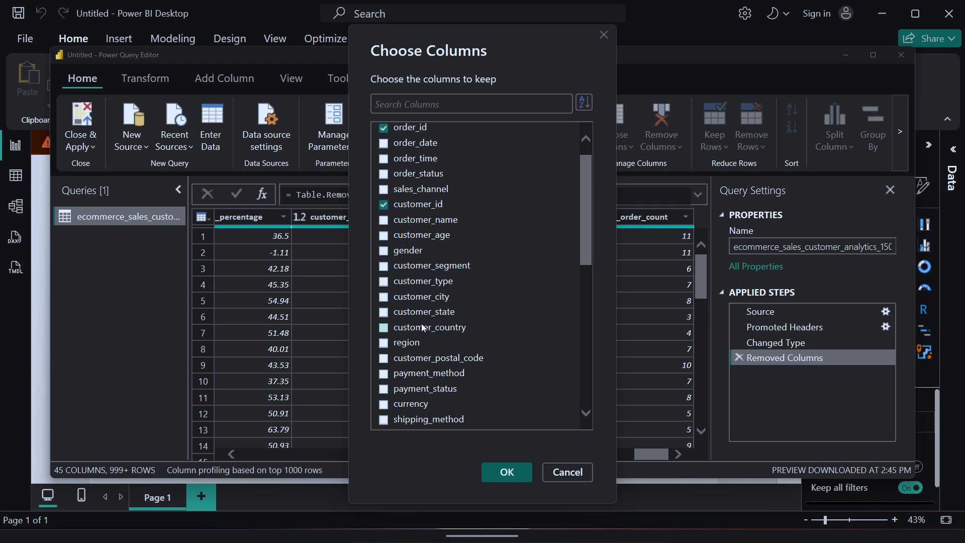
Add profit and customer_lifetime_value to the selection of columns to keep.
scroll(421, 323, "down", 1)
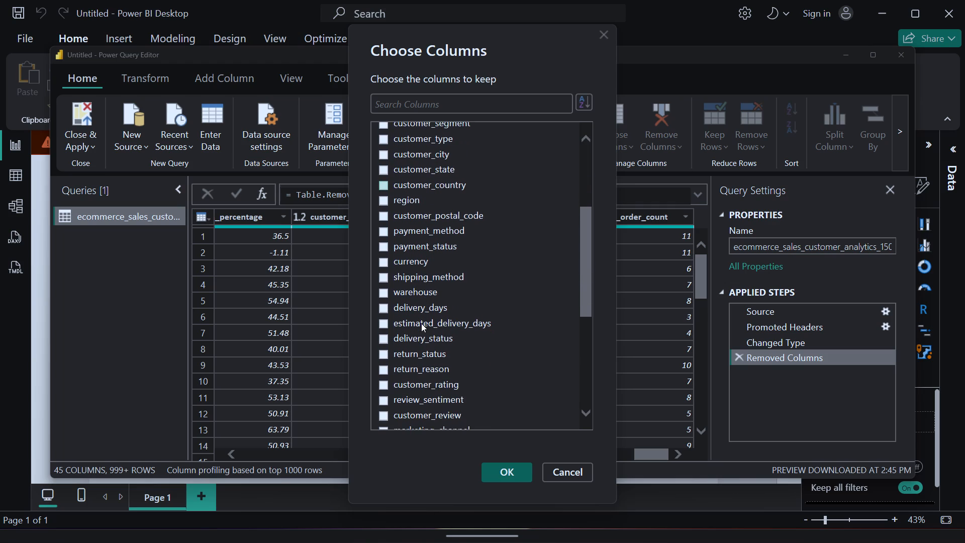
scroll(421, 323, "down", 2)
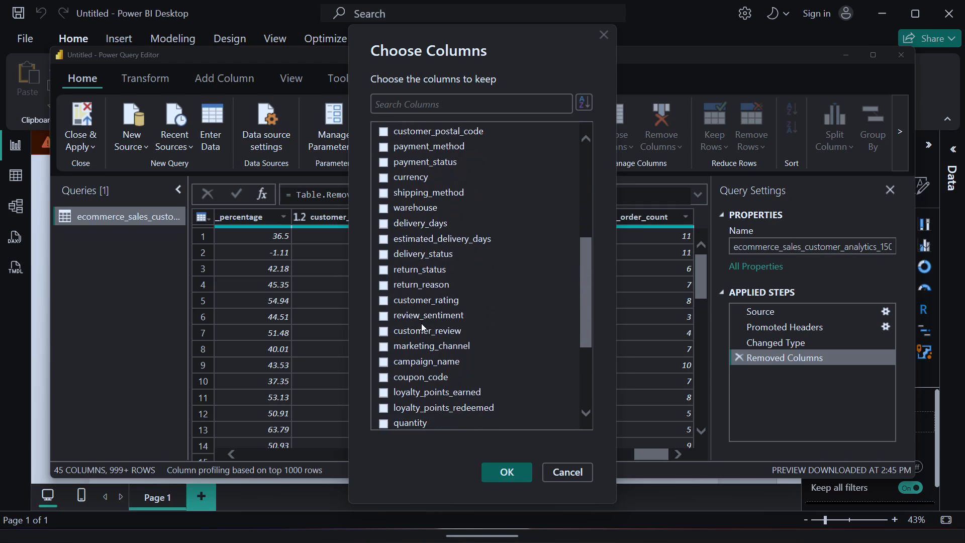
scroll(421, 323, "down", 2)
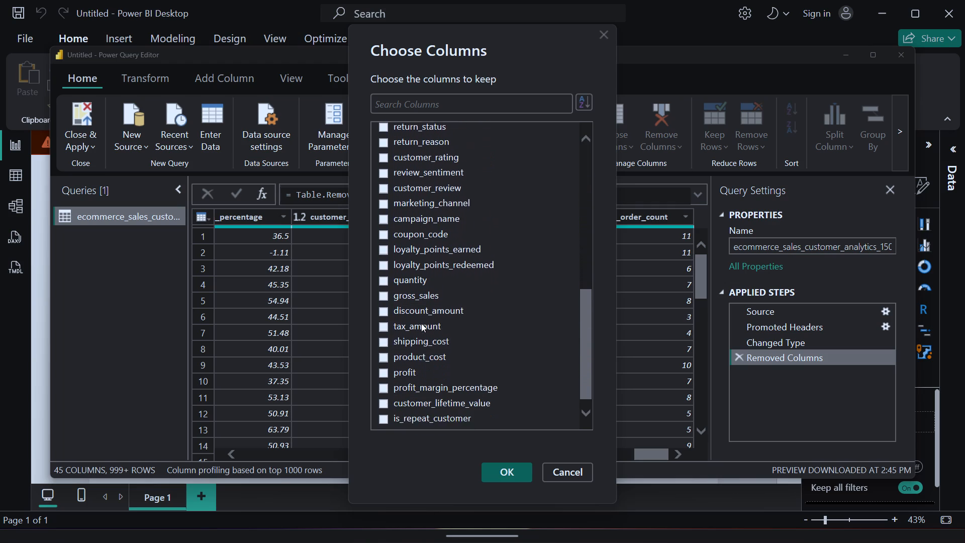
scroll(421, 323, "down", 1)
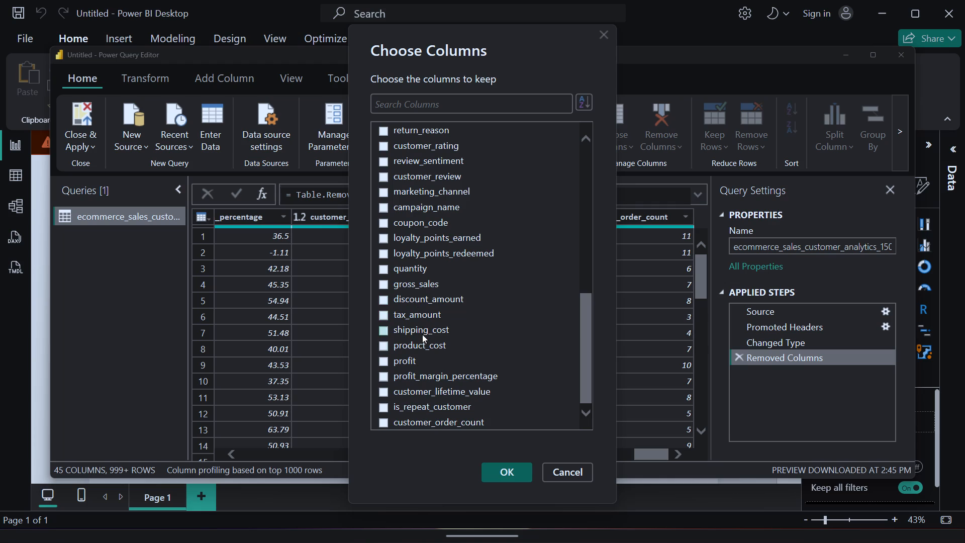
left_click(386, 359)
scroll(424, 322, "down", 2)
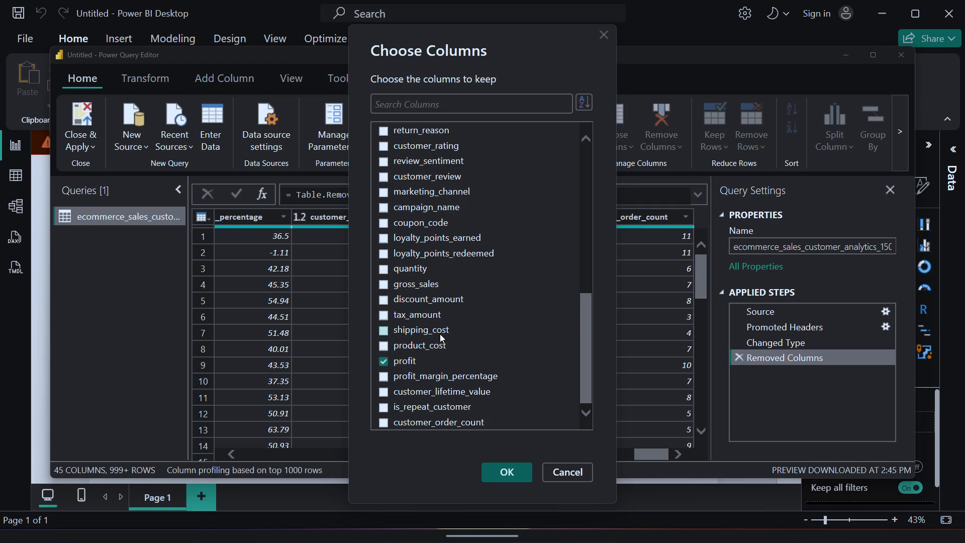
scroll(440, 334, "down", 3)
left_click(383, 392)
Recheck the column list and apply the selection, keeping only order_id, customer_id, profit and customer_lifetime_value.
scroll(419, 336, "up", 1)
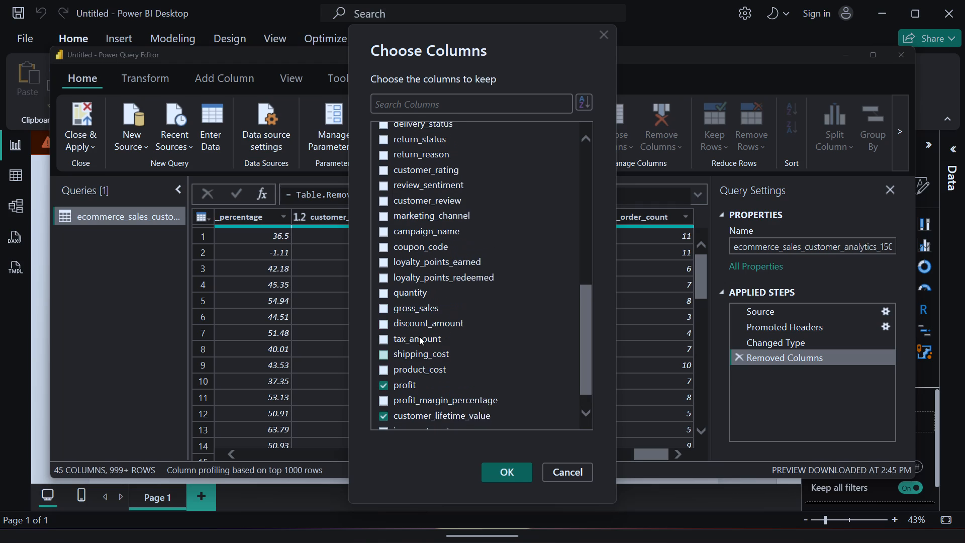
scroll(419, 336, "up", 1)
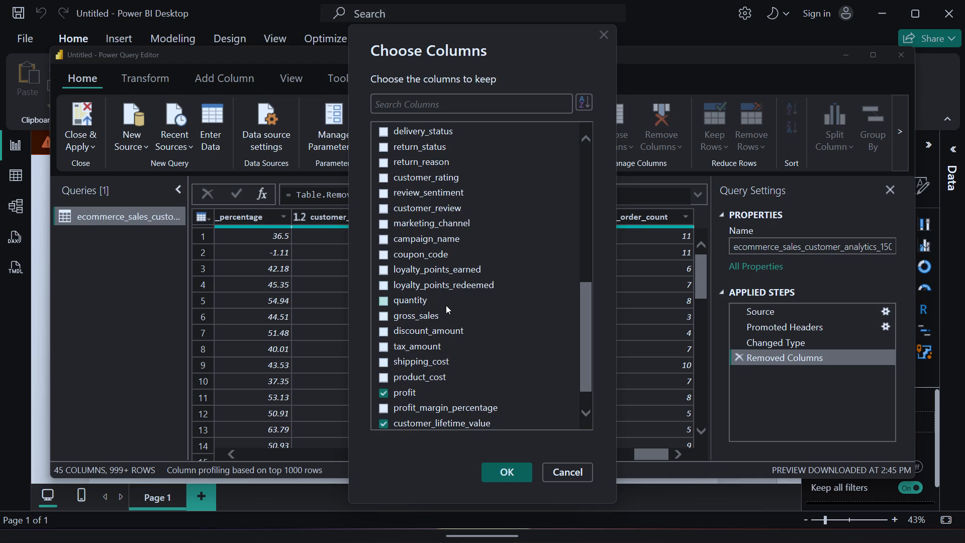
scroll(446, 305, "up", 1)
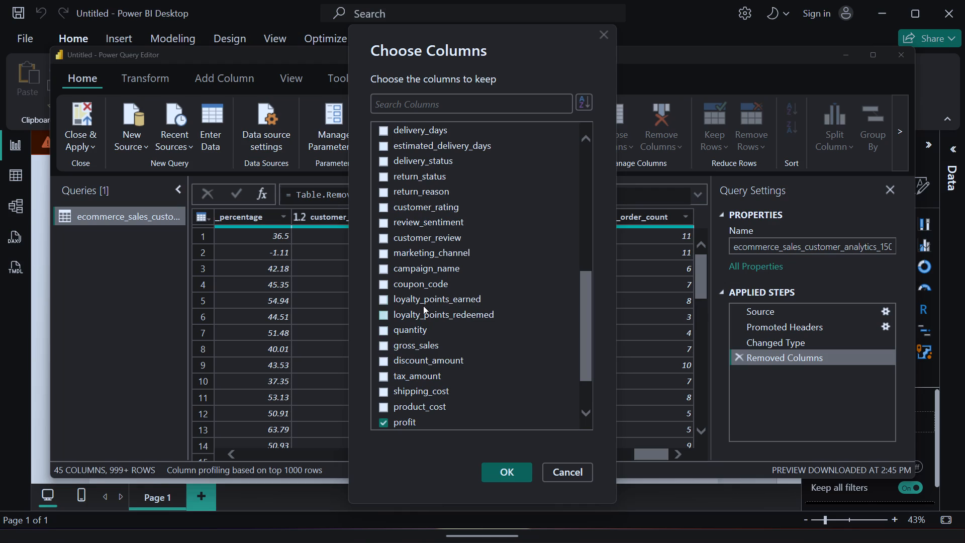
scroll(428, 301, "up", 2)
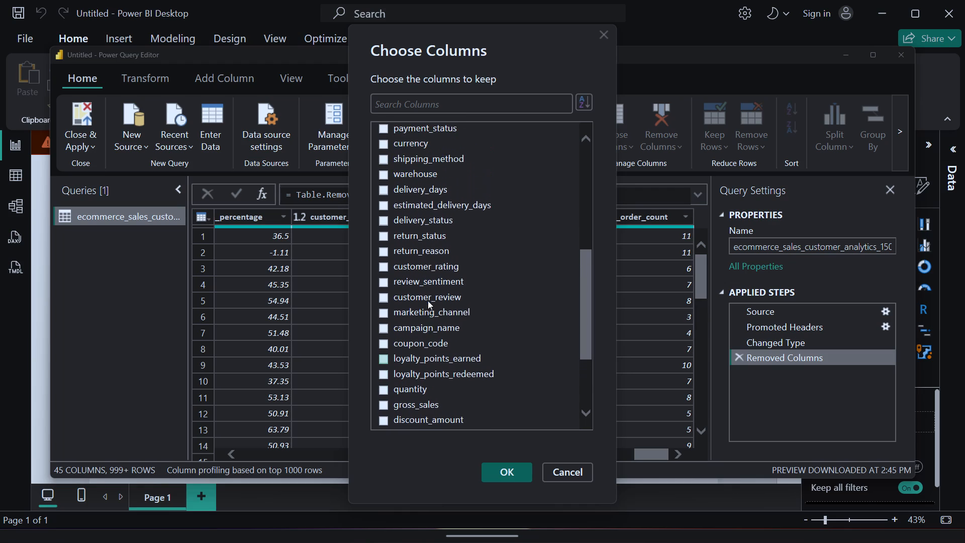
scroll(428, 301, "up", 1)
scroll(428, 301, "down", 4)
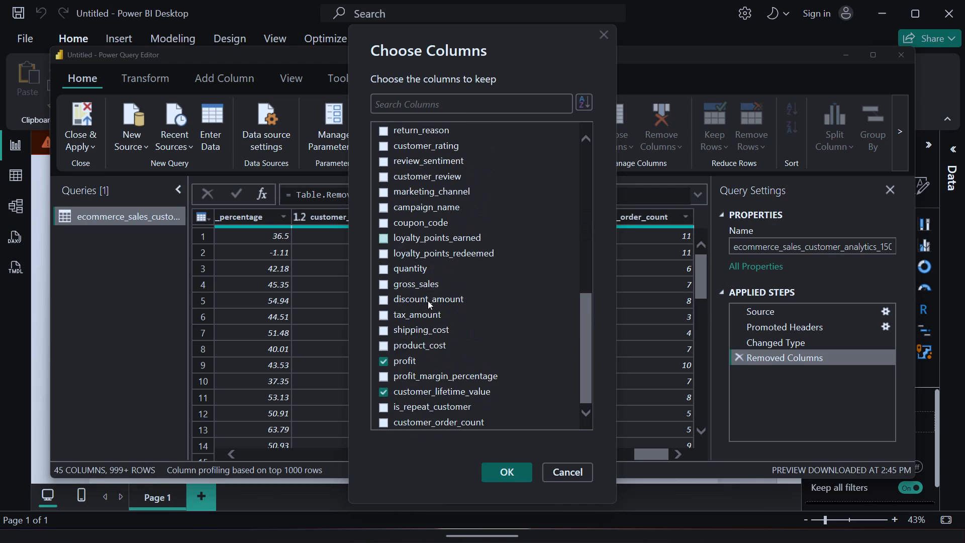
scroll(428, 301, "down", 1)
scroll(429, 292, "up", 1)
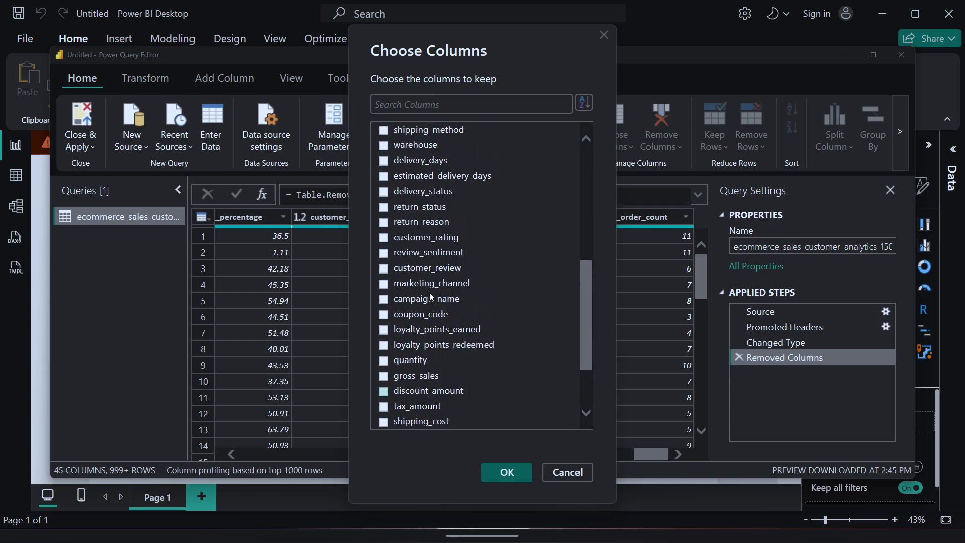
scroll(429, 292, "up", 2)
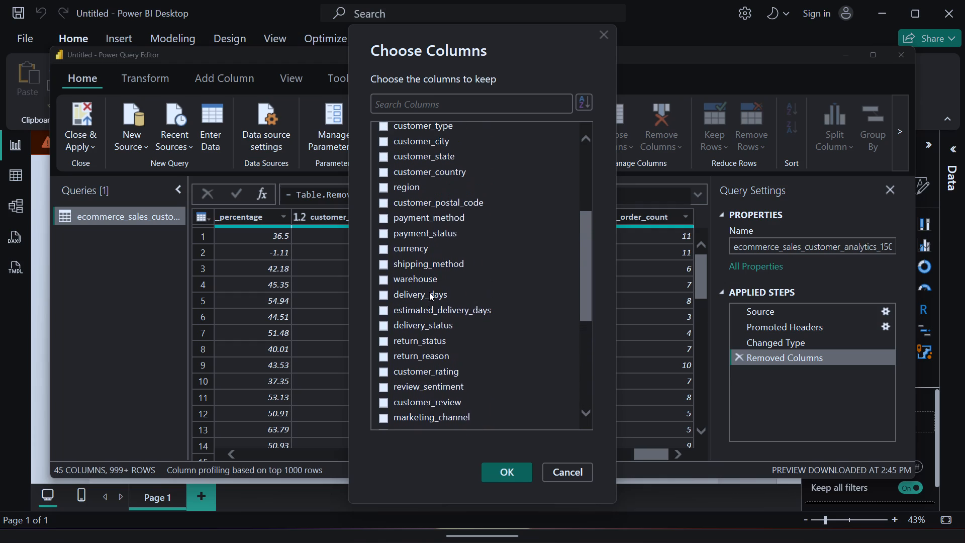
scroll(429, 292, "up", 3)
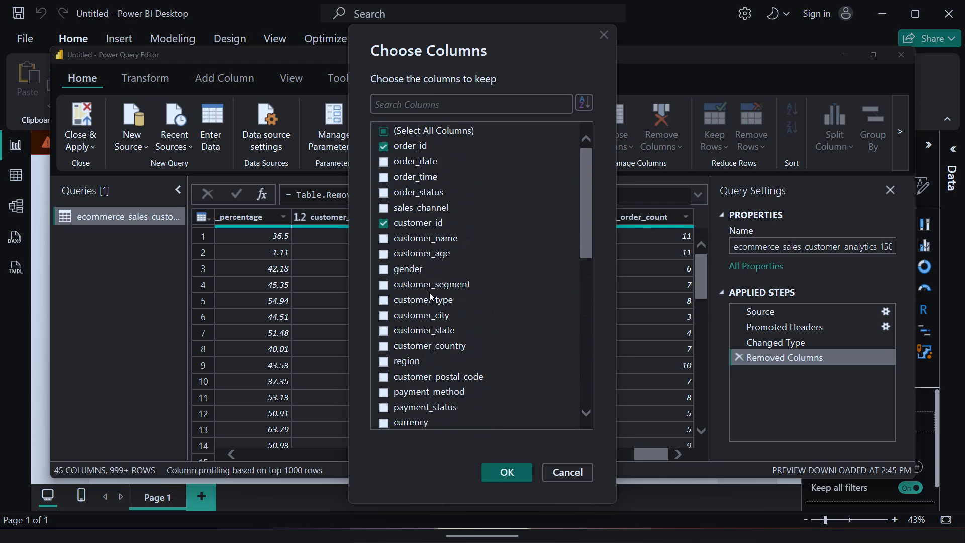
scroll(429, 292, "up", 1)
scroll(429, 292, "down", 5)
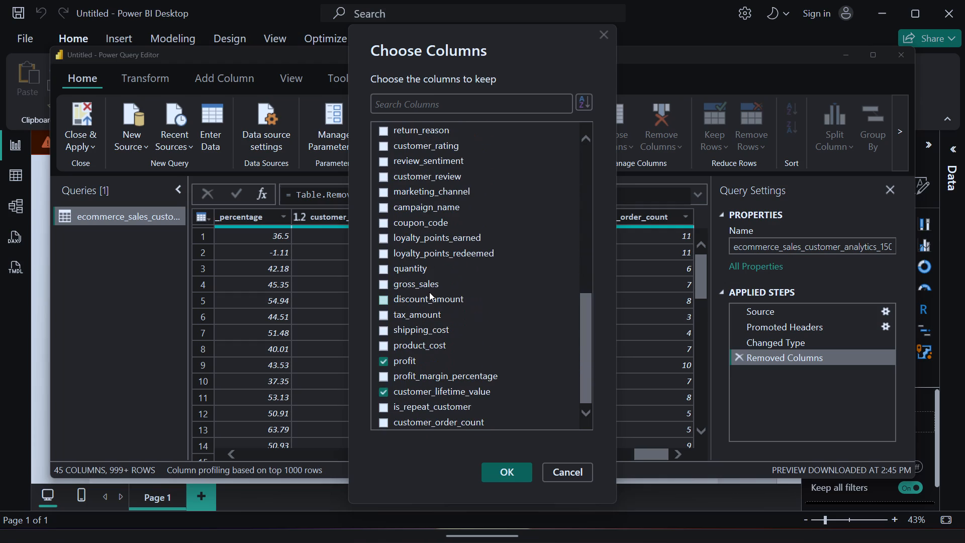
scroll(429, 292, "down", 2)
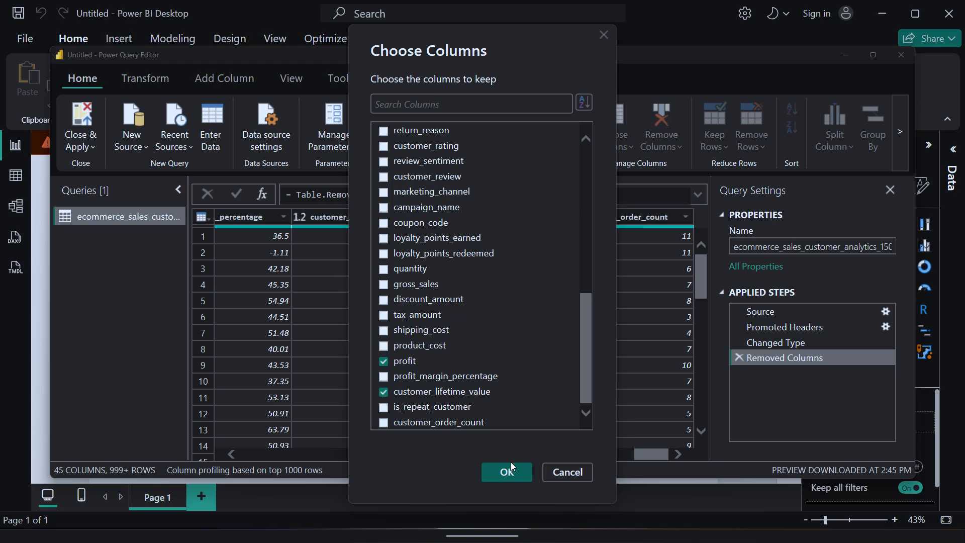
left_click(514, 472)
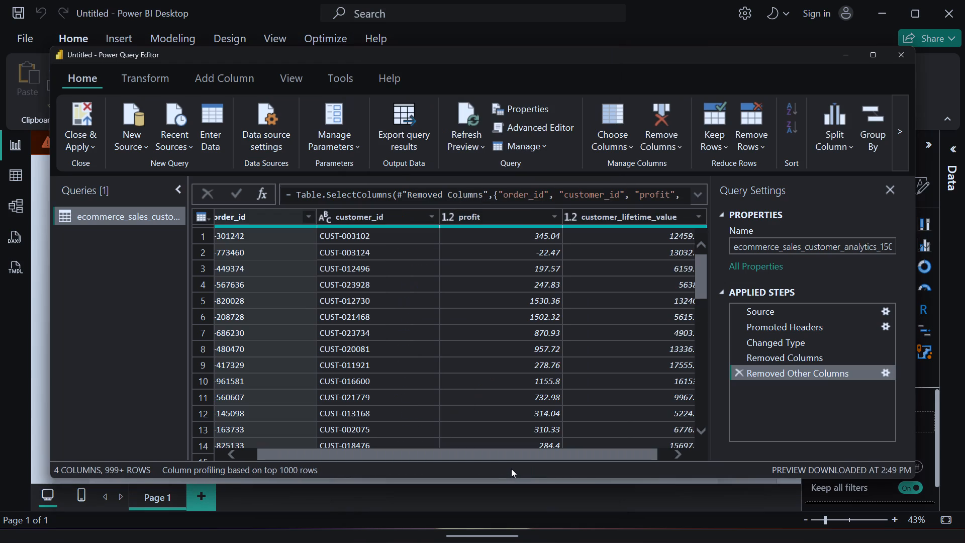
Examine the remaining columns in the sales query's table preview.
scroll(527, 391, "left", 4)
scroll(527, 391, "right", 3)
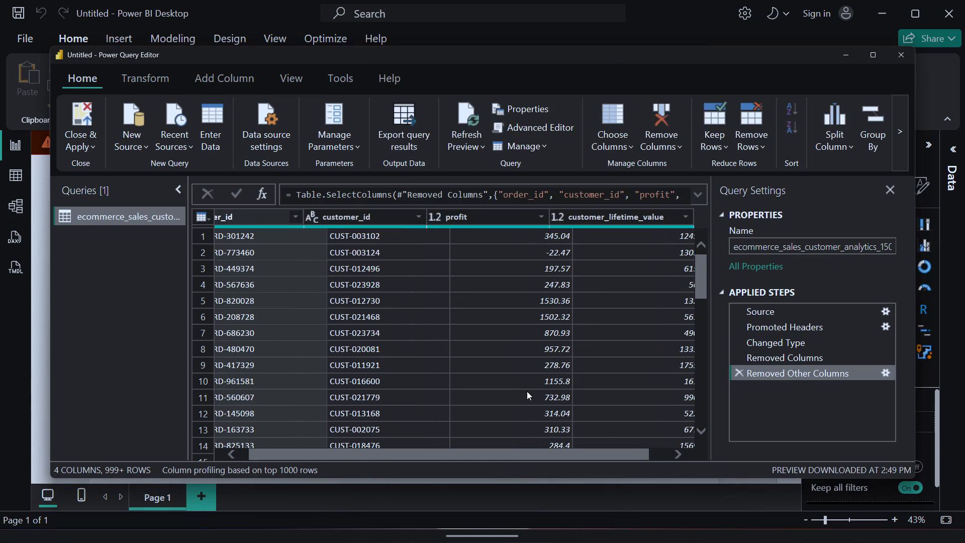
scroll(527, 391, "right", 1)
scroll(527, 391, "up", 1)
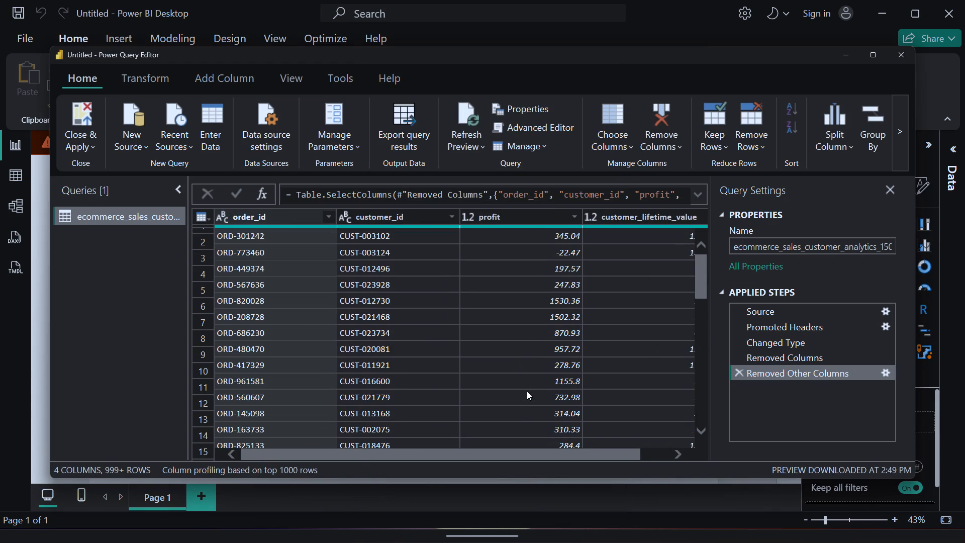
scroll(527, 391, "up", 1)
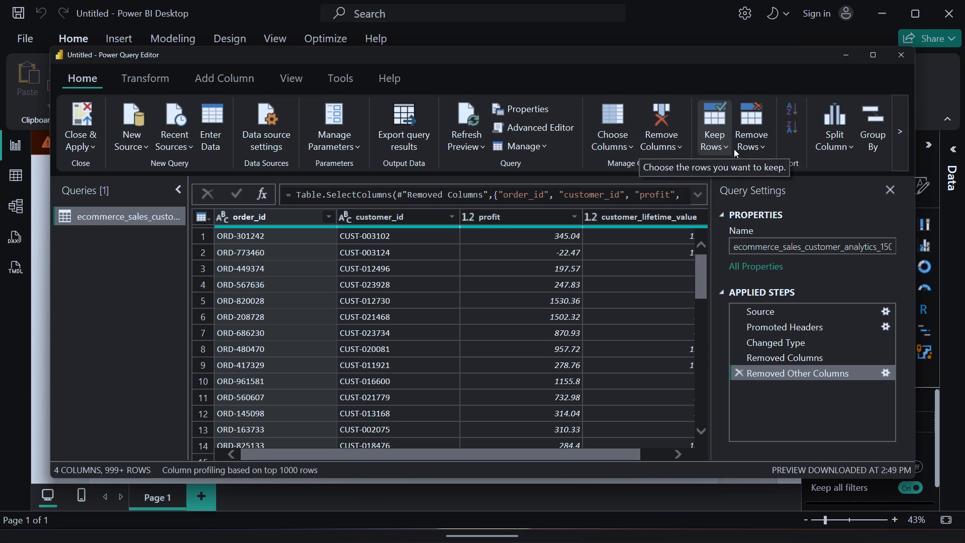
Open the options for removing rows and look down through the sales query's preview rows.
left_click(761, 145)
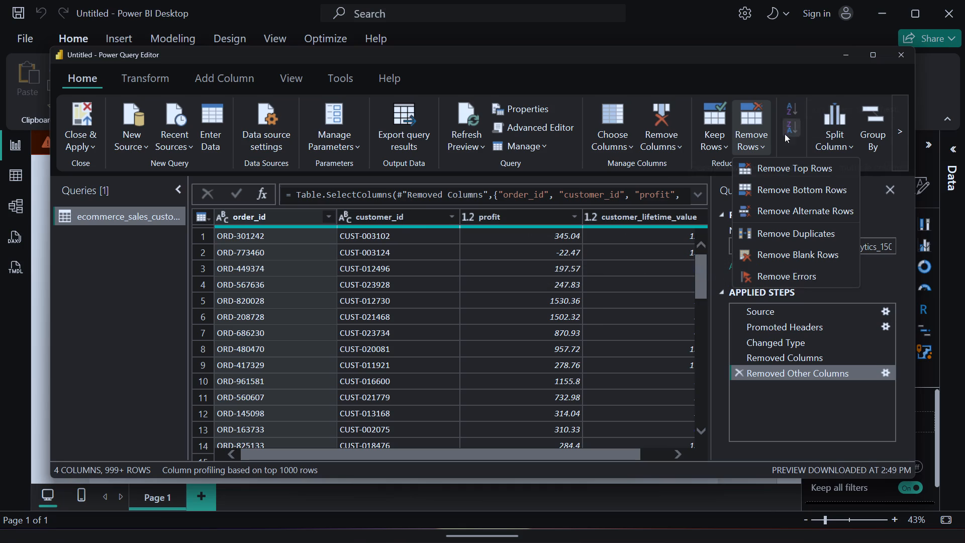
scroll(761, 135, "left", 2)
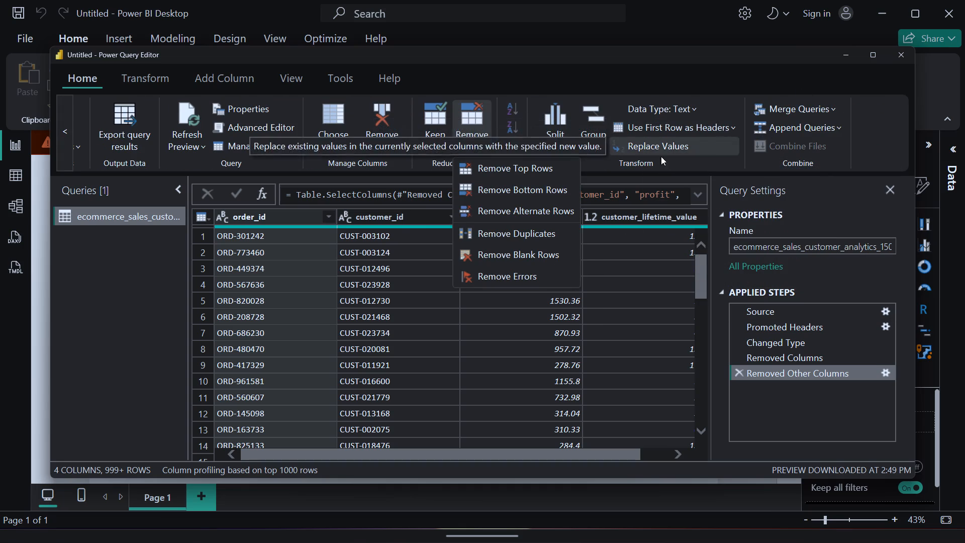
scroll(594, 268, "up", 1)
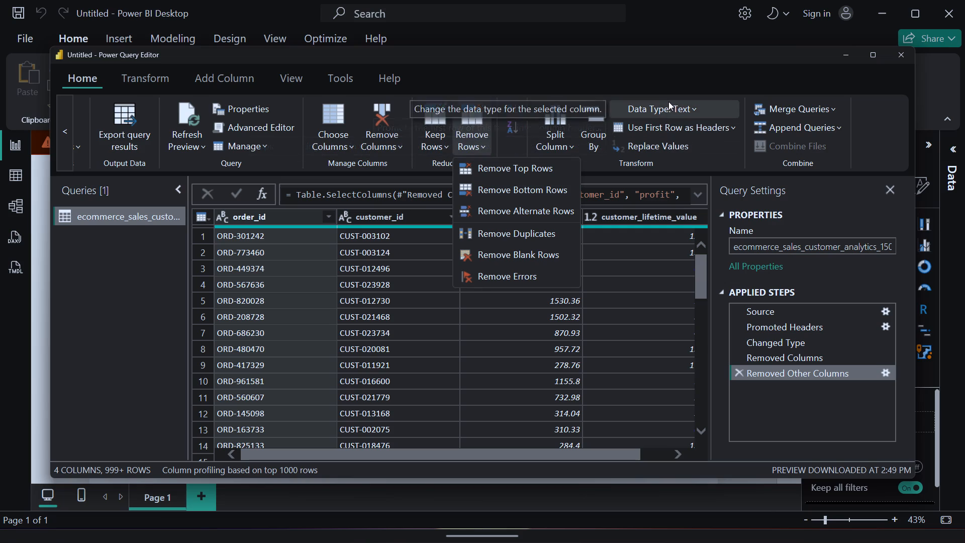
scroll(633, 268, "down", 1)
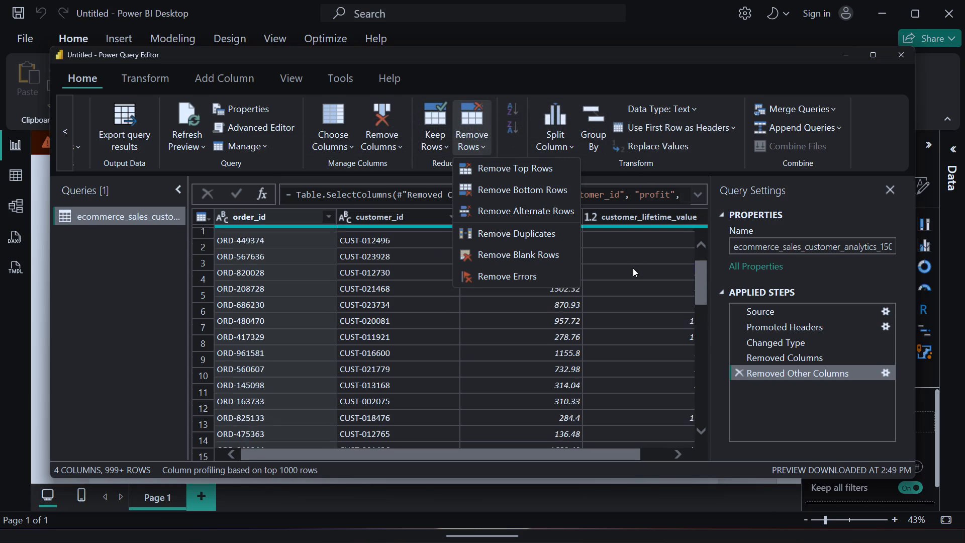
scroll(633, 268, "down", 2)
scroll(507, 307, "left", 3)
scroll(507, 307, "down", 4)
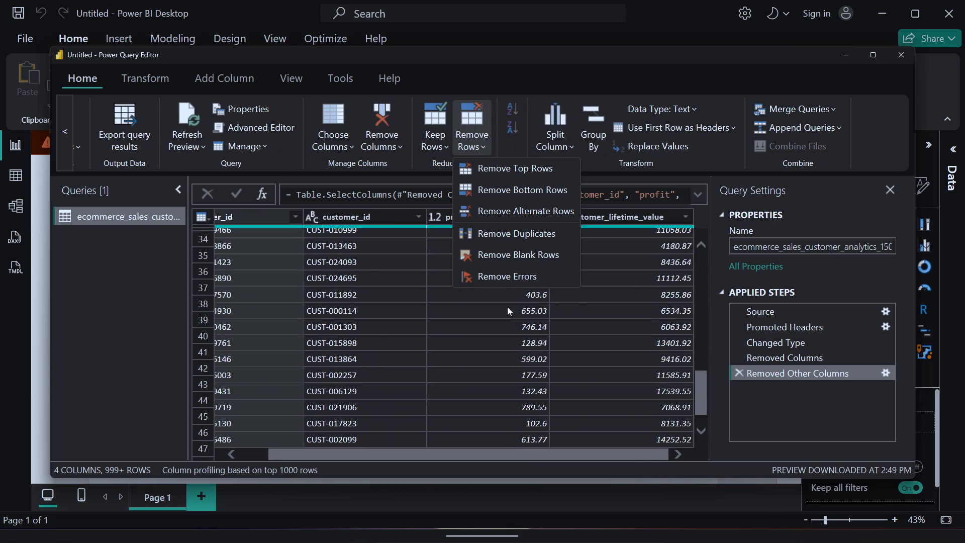
scroll(507, 307, "down", 7)
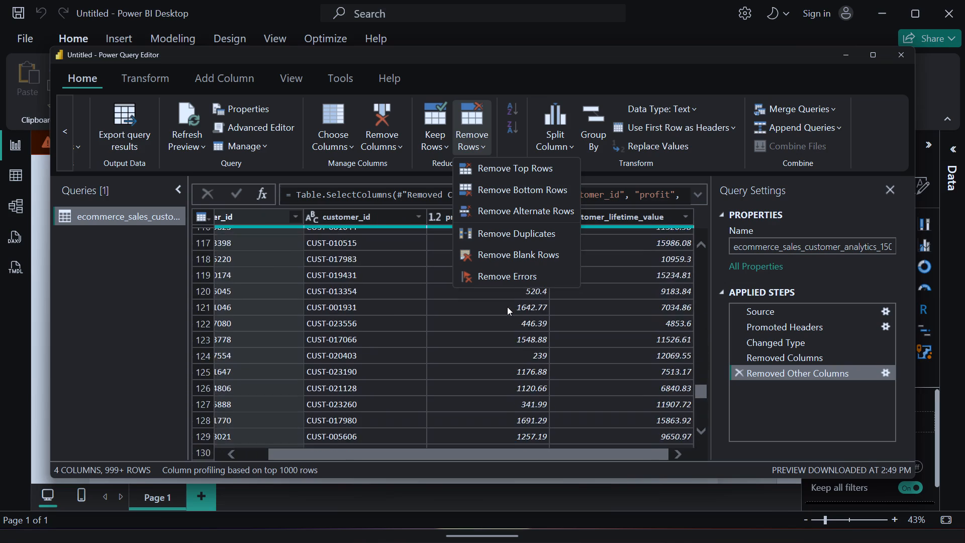
scroll(507, 307, "down", 5)
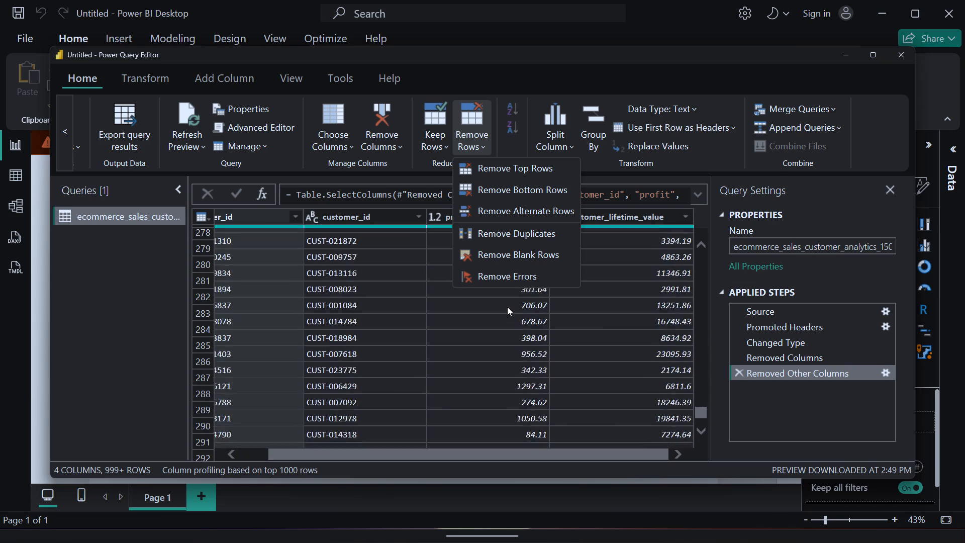
scroll(507, 307, "down", 5)
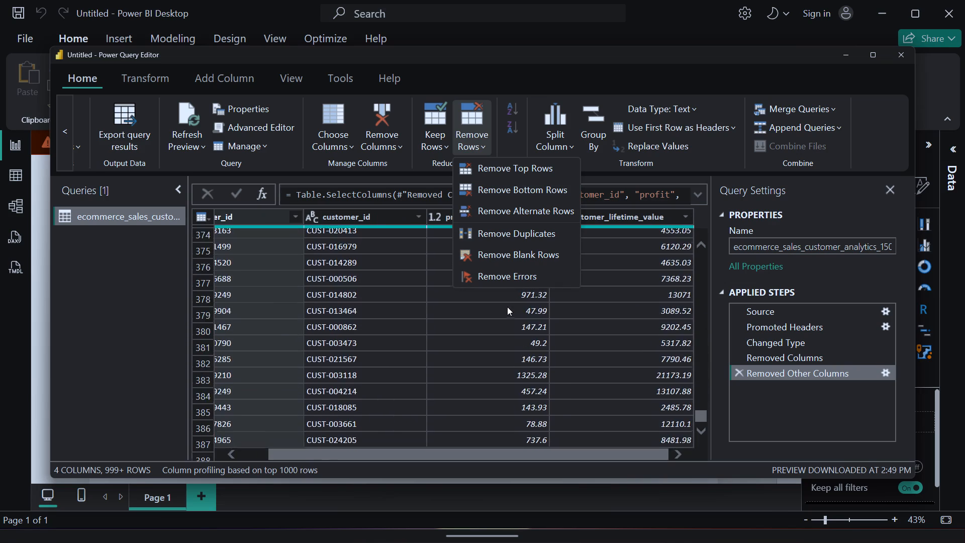
scroll(507, 307, "down", 3)
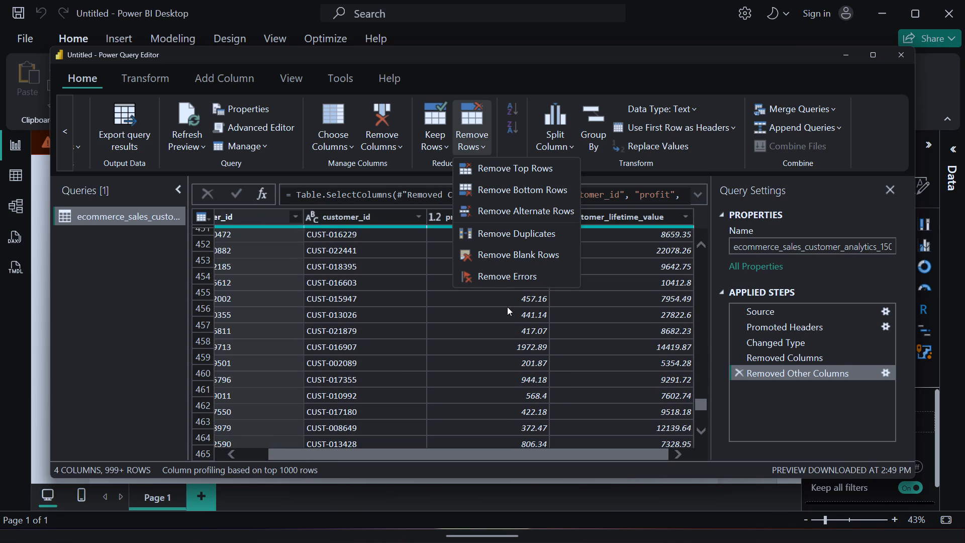
scroll(507, 307, "down", 3)
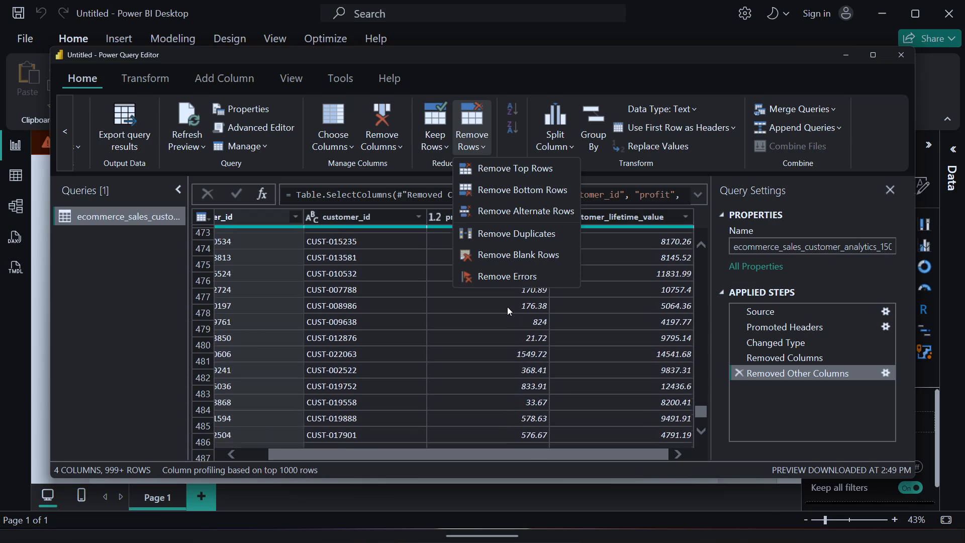
scroll(507, 307, "down", 8)
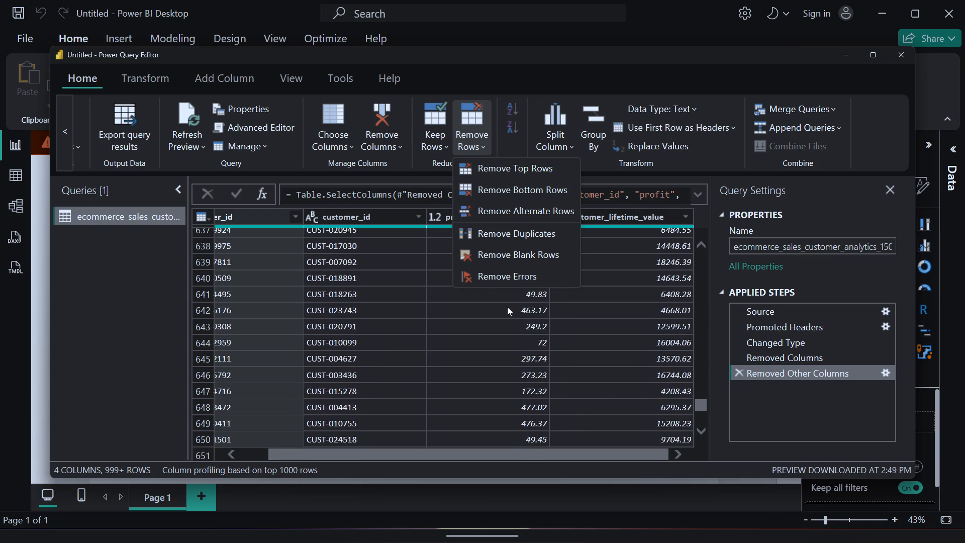
scroll(507, 307, "down", 5)
scroll(507, 307, "up", 5)
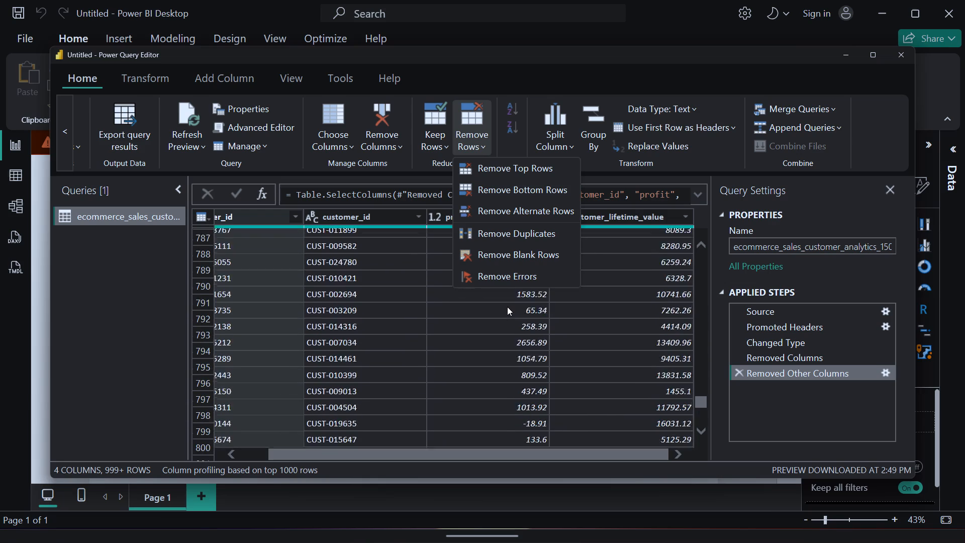
scroll(507, 307, "up", 11)
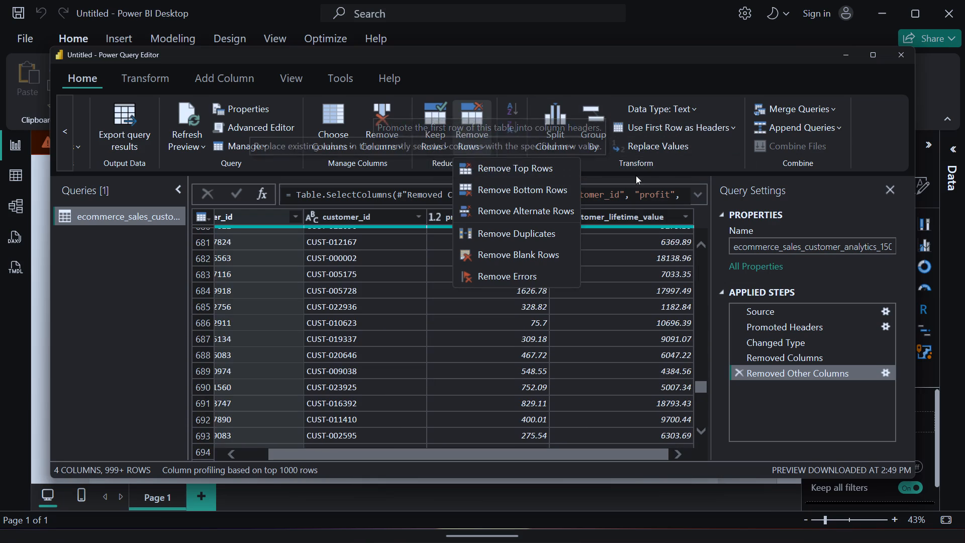
Remove all blank rows from the sales query.
left_click(482, 148)
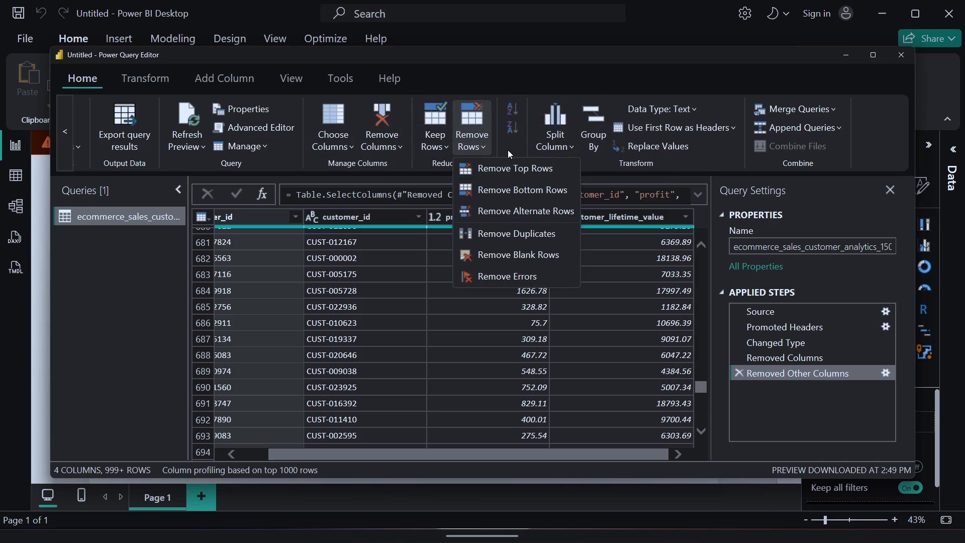
left_click(532, 248)
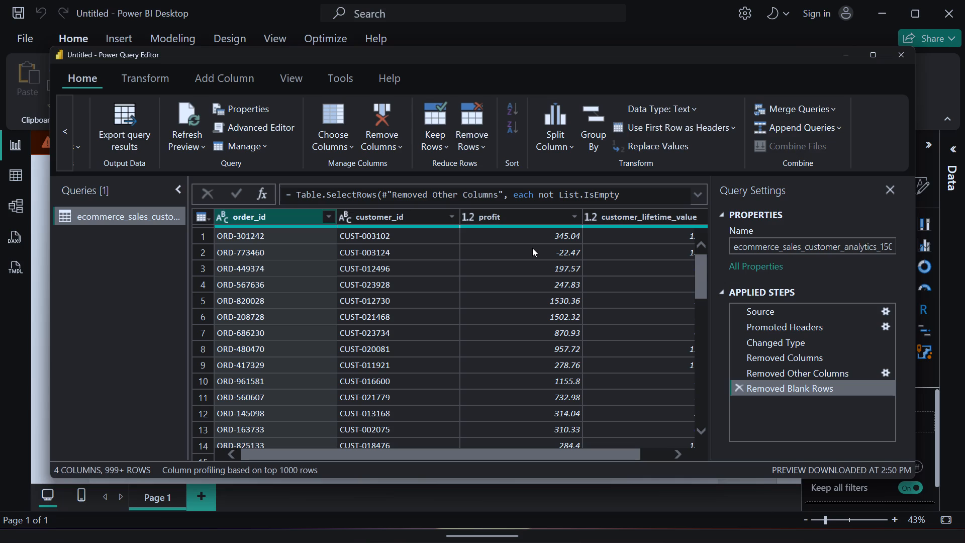
Look through the sales query's rows to check the table following the blank-row removal.
scroll(495, 331, "down", 3)
scroll(495, 331, "down", 20)
scroll(495, 331, "down", 11)
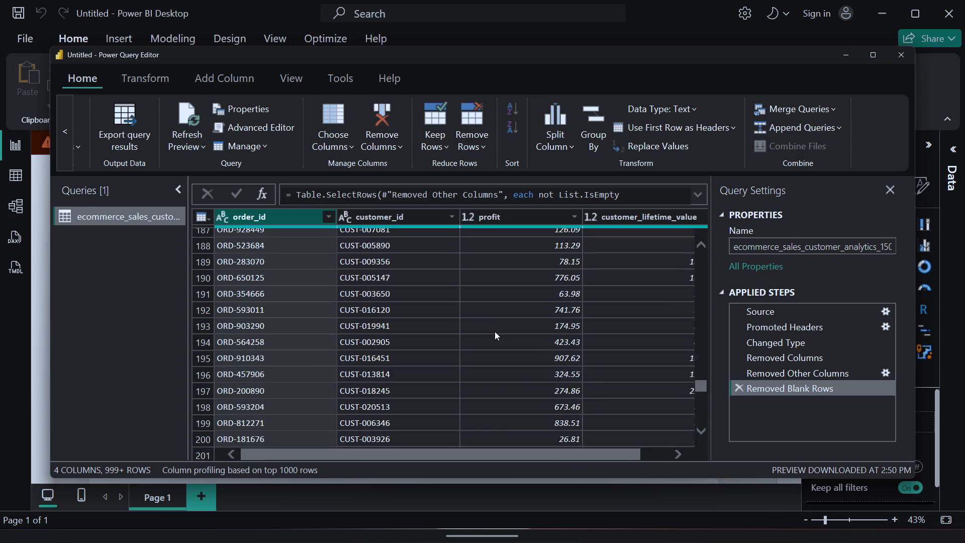
scroll(495, 331, "down", 2)
scroll(495, 331, "up", 15)
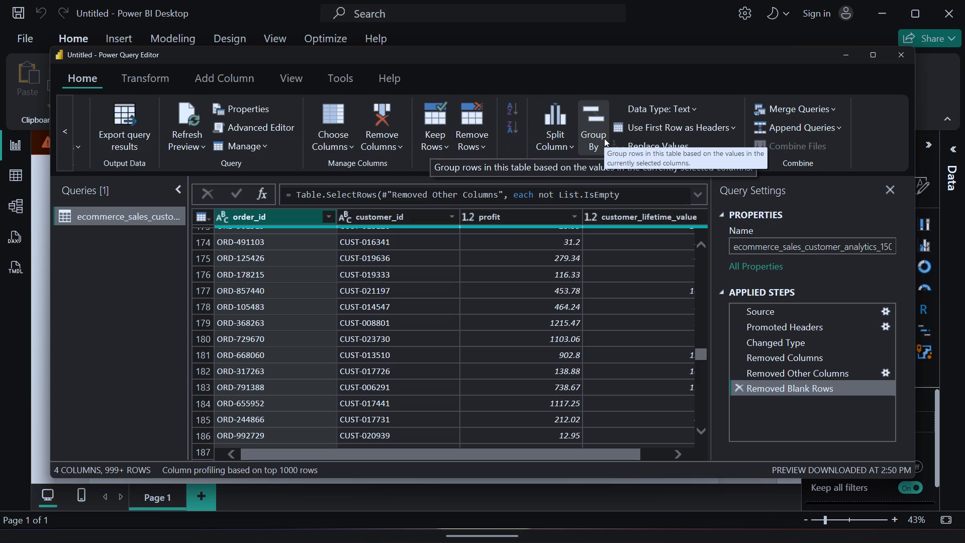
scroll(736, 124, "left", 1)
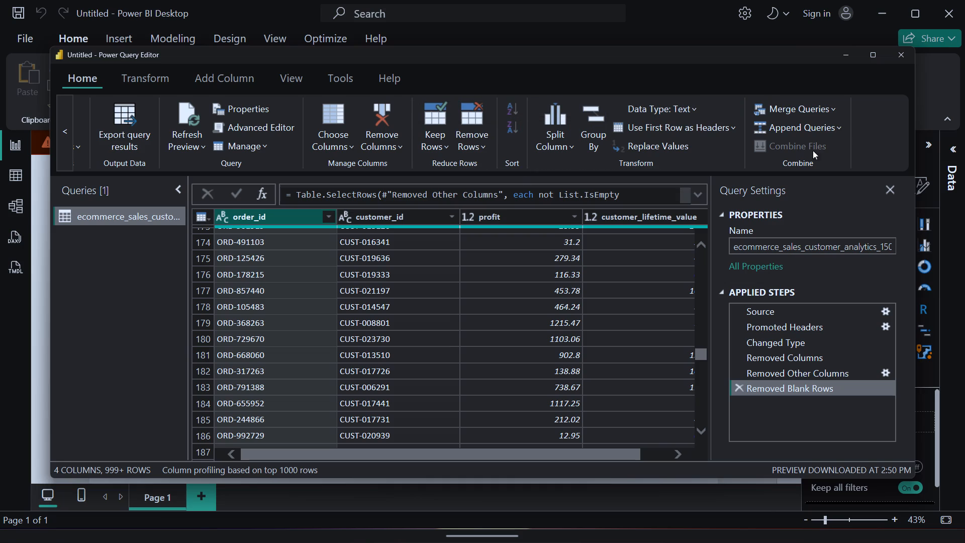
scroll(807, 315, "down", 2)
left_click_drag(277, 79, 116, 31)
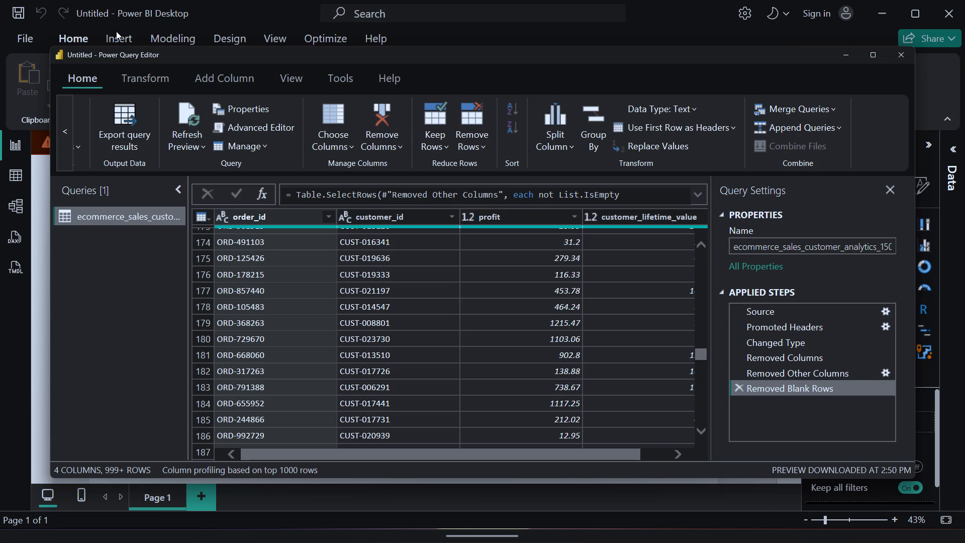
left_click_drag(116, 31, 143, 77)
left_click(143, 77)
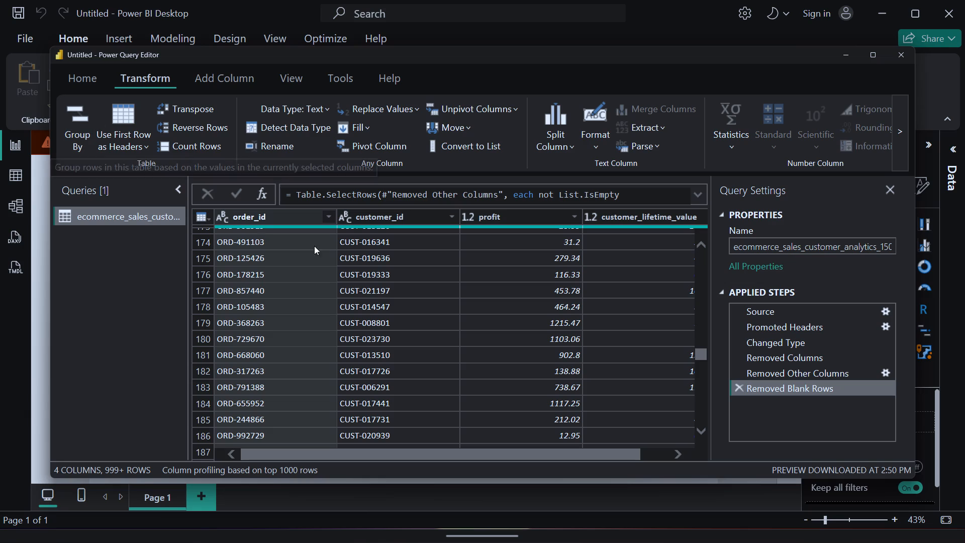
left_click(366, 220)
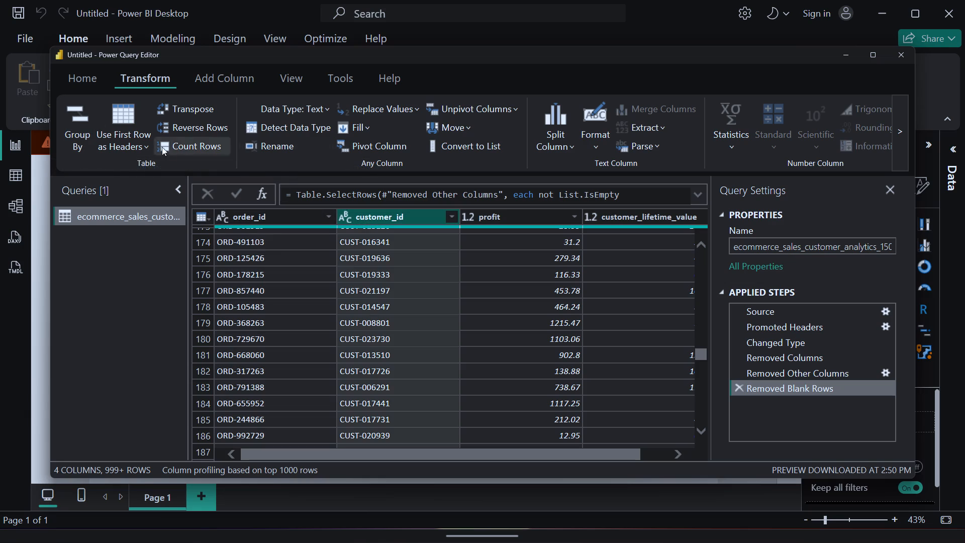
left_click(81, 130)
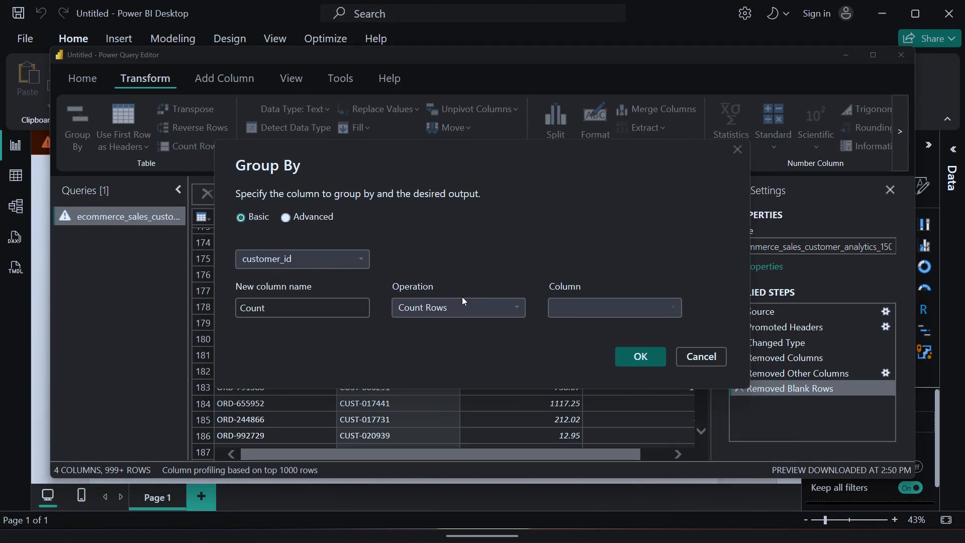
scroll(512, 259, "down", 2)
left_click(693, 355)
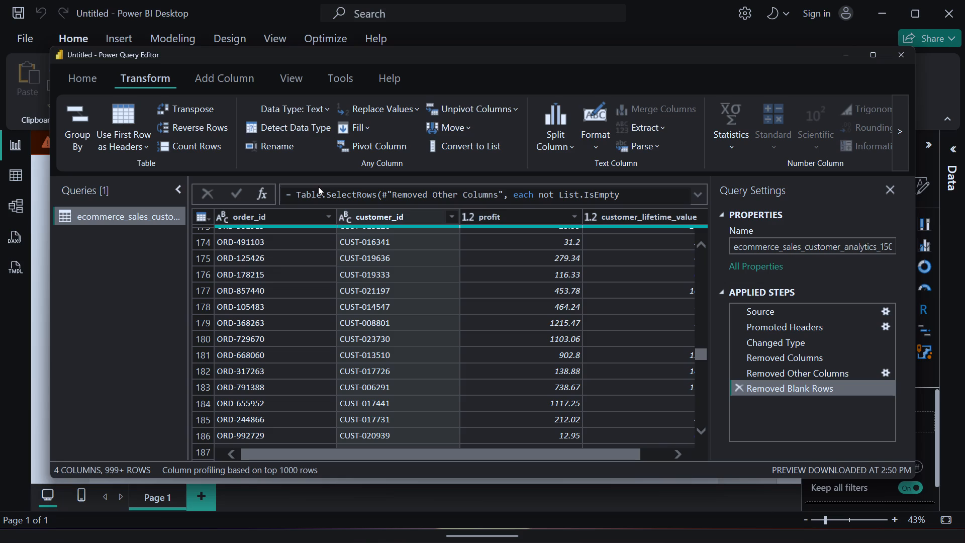
Transpose the sales query's table so that rows become columns and columns become rows.
left_click(200, 108)
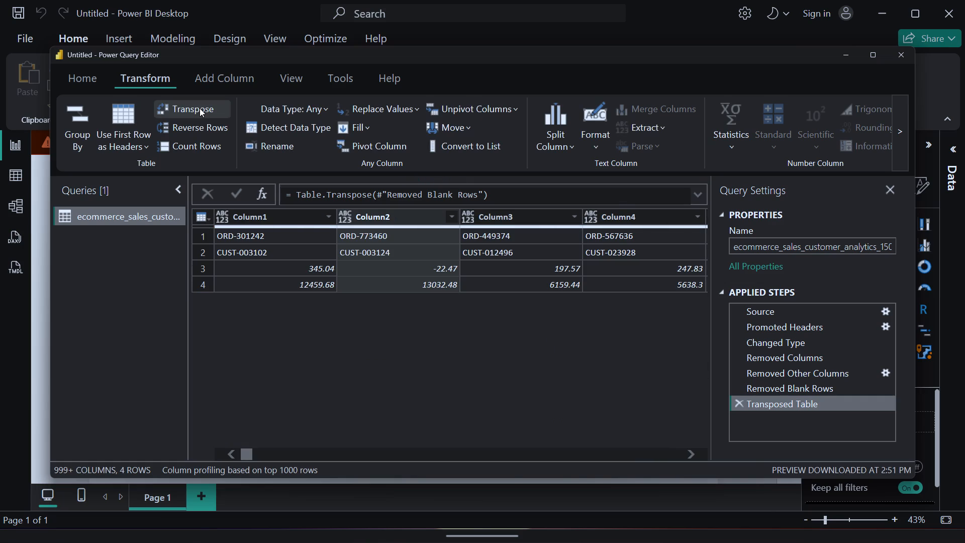
scroll(200, 108, "up", 1)
scroll(381, 215, "left", 3)
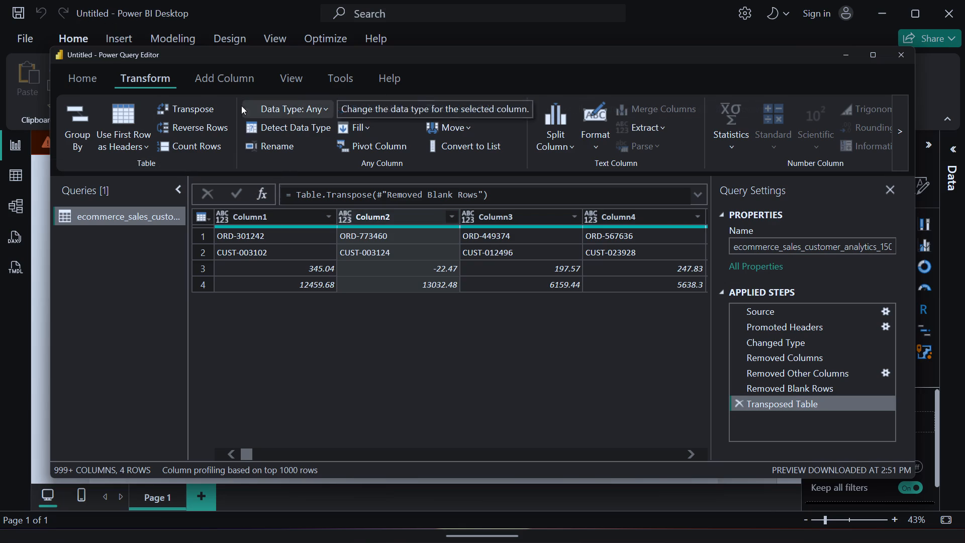
Transpose the sales query's table a second time to turn the records back into rows.
left_click(199, 105)
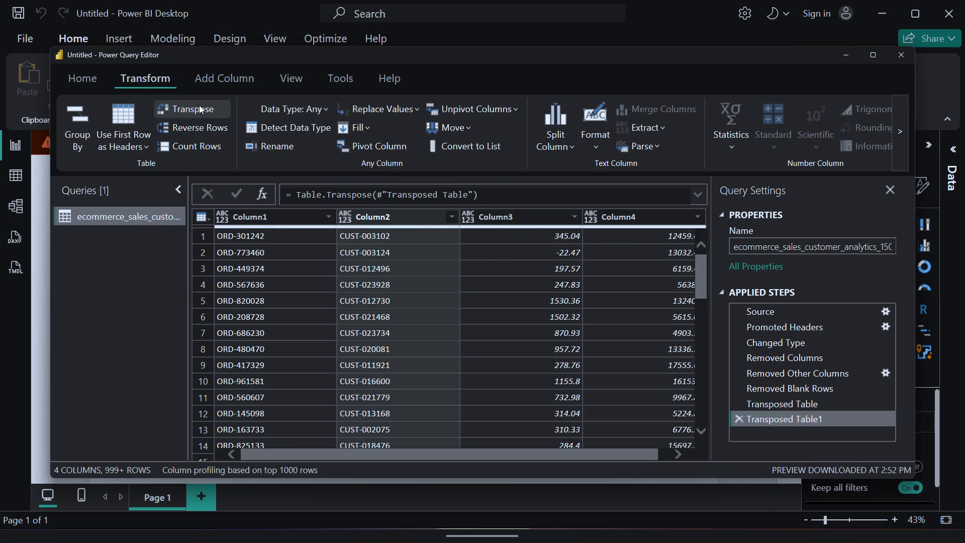
Look across the four columns of the sales table to check the layout after the second transpose.
scroll(199, 109, "up", 1)
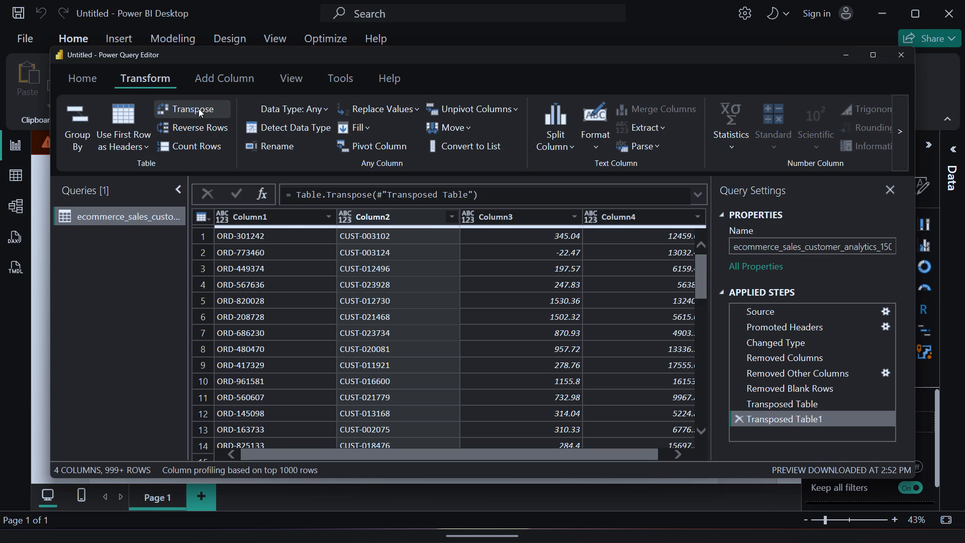
scroll(199, 109, "up", 2)
scroll(478, 257, "up", 1)
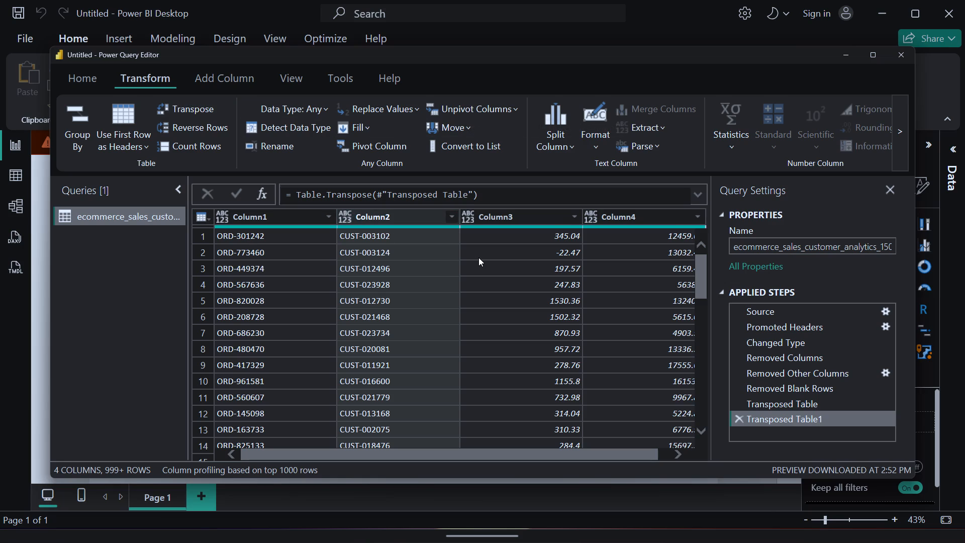
scroll(478, 257, "up", 1)
scroll(478, 257, "left", 9)
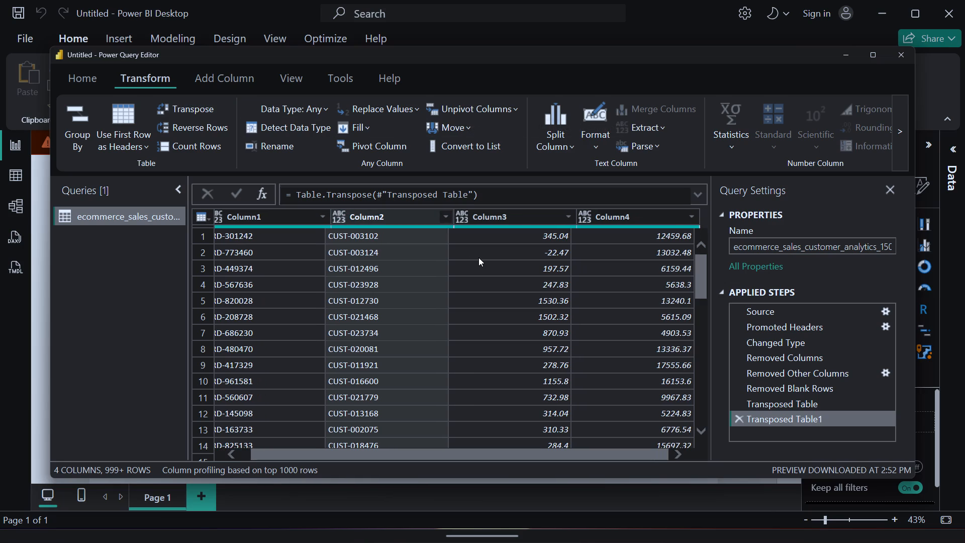
scroll(478, 257, "right", 3)
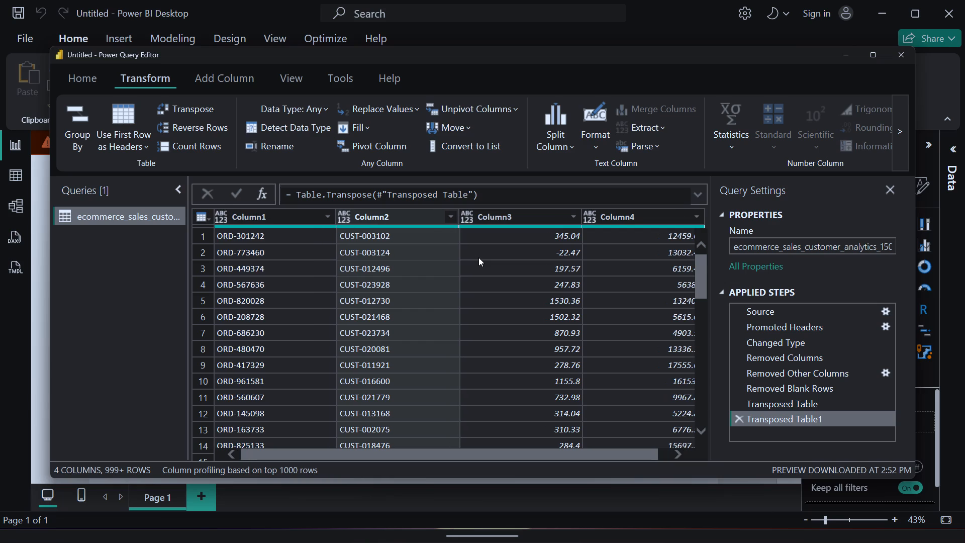
scroll(478, 257, "right", 2)
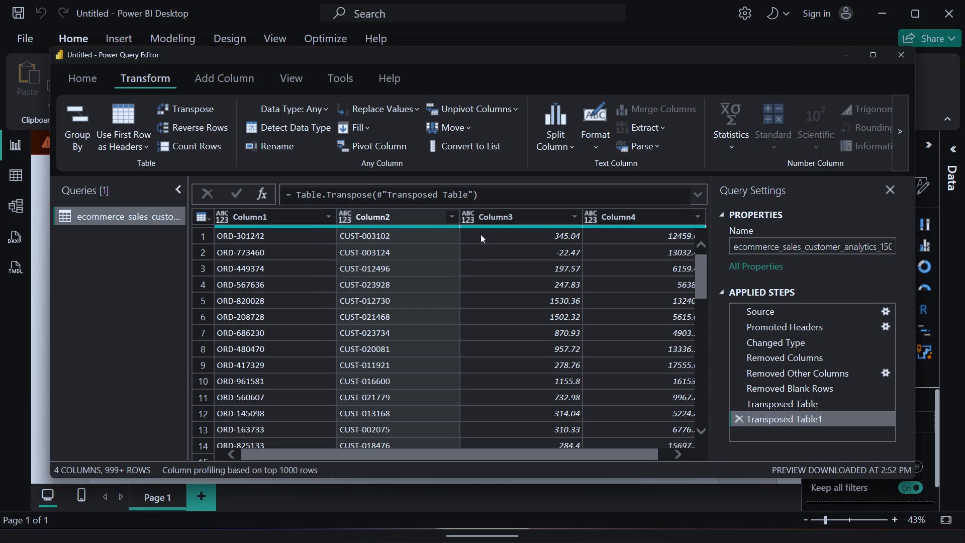
scroll(501, 251, "left", 2)
scroll(501, 251, "up", 1)
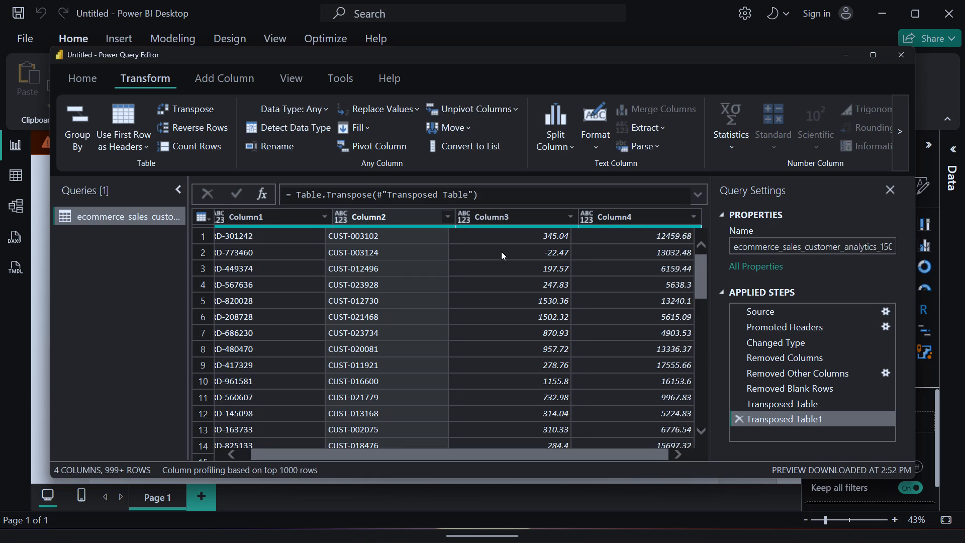
scroll(501, 251, "up", 1)
scroll(501, 251, "left", 4)
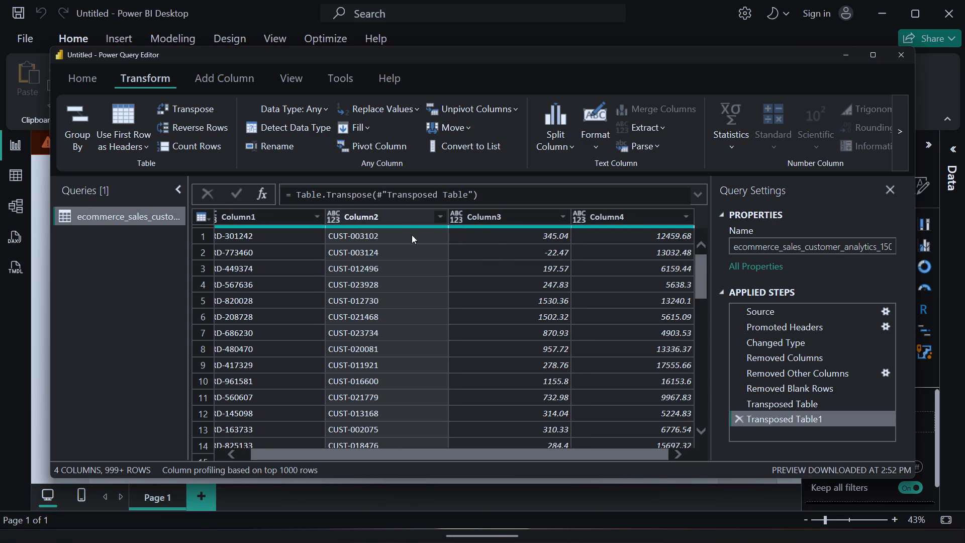
scroll(239, 231, "right", 4)
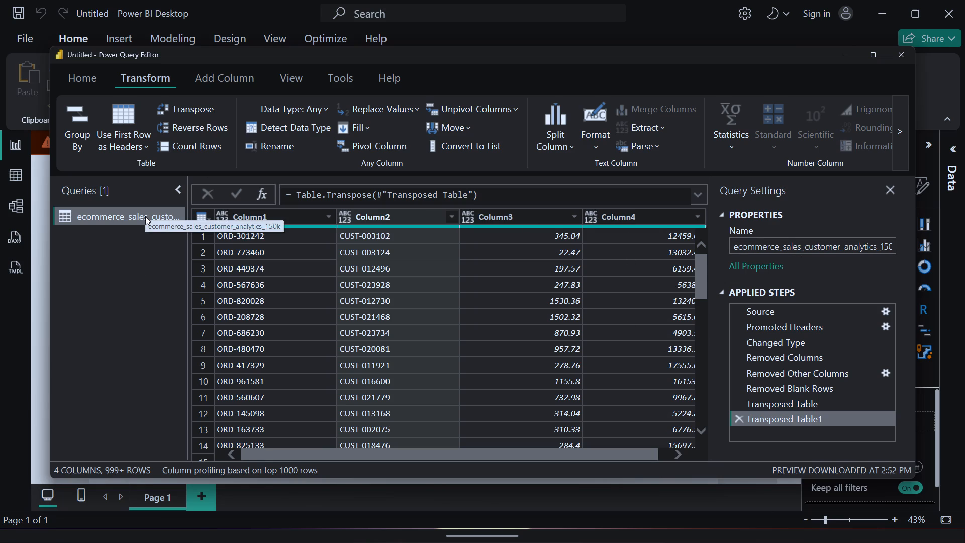
scroll(307, 251, "up", 1)
scroll(307, 251, "left", 1)
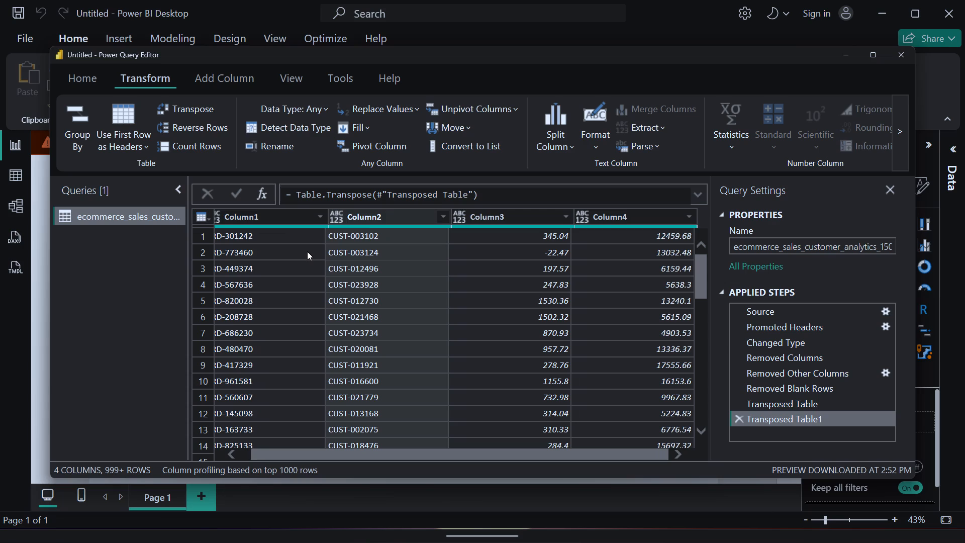
Open the filter options of Column2, look over its customer ID values, and close them without filtering.
left_click(438, 215)
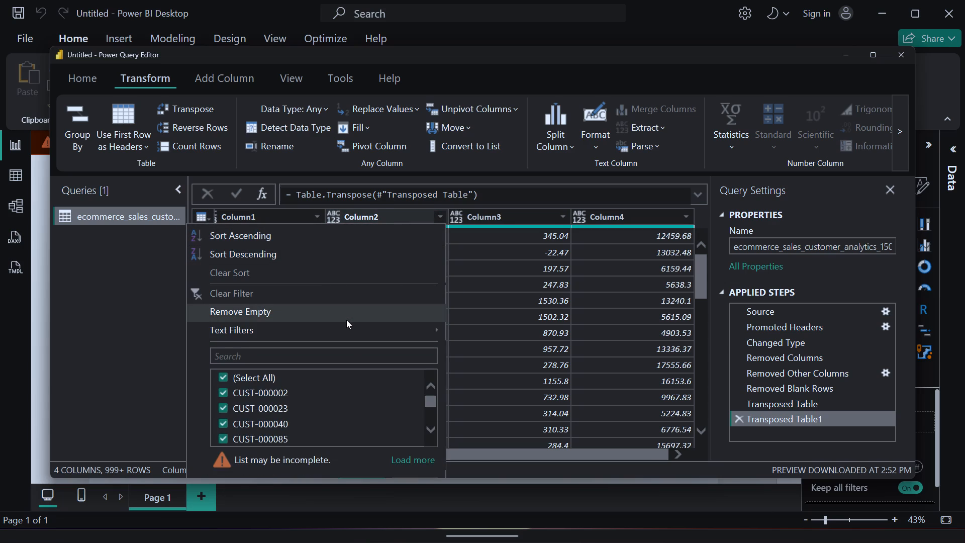
scroll(346, 320, "down", 2)
scroll(346, 320, "up", 1)
scroll(346, 320, "down", 1)
left_click(497, 210)
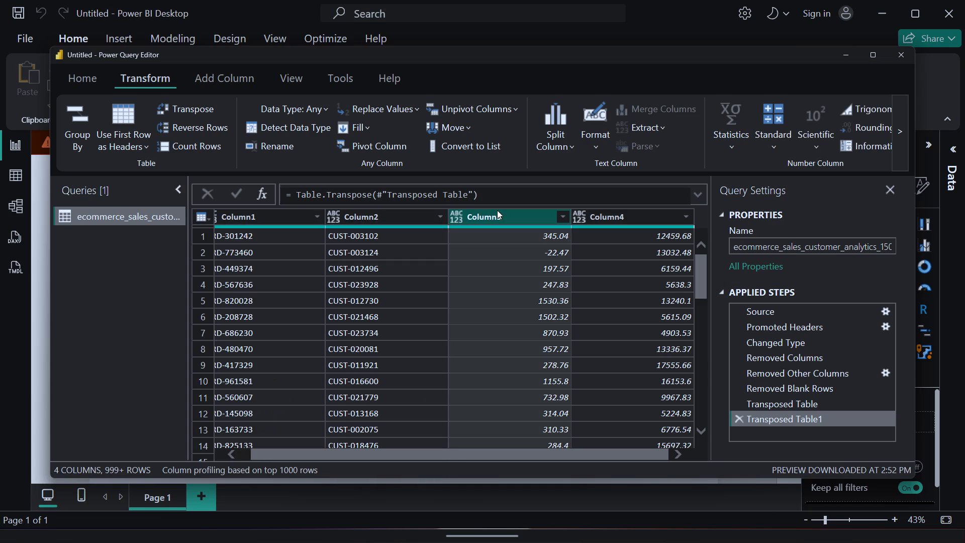
left_click(558, 186)
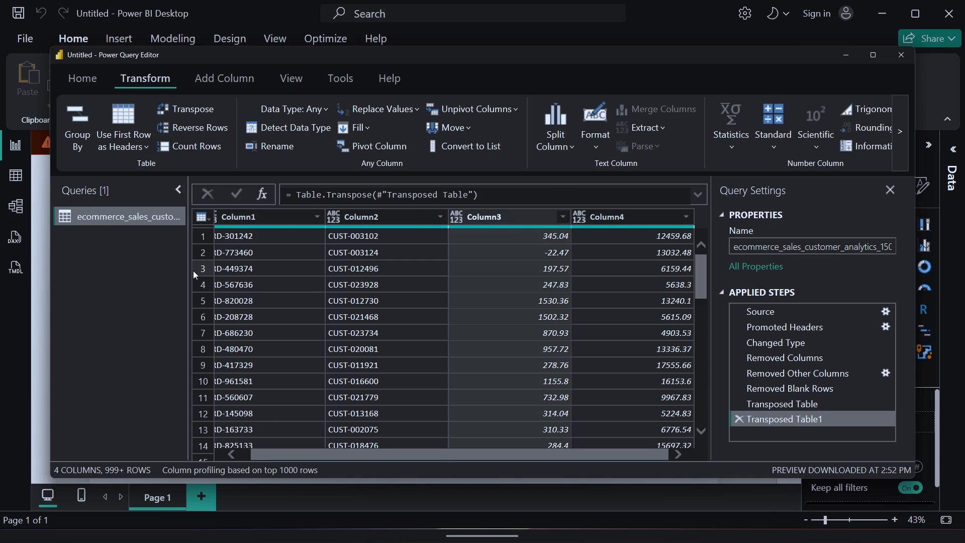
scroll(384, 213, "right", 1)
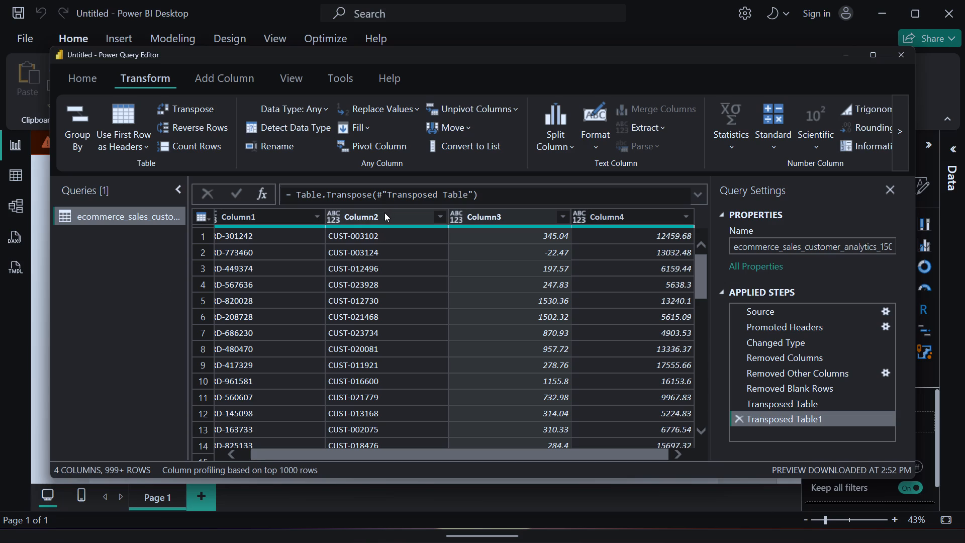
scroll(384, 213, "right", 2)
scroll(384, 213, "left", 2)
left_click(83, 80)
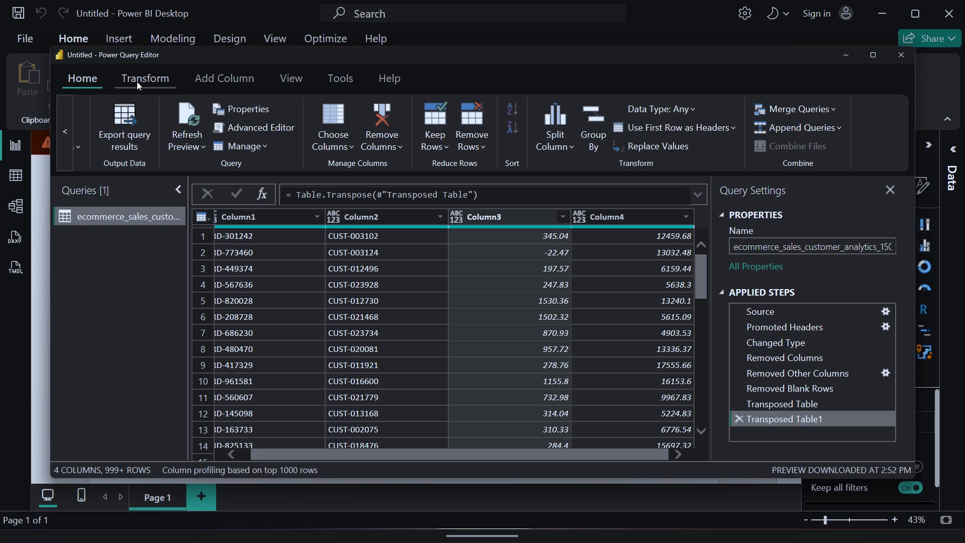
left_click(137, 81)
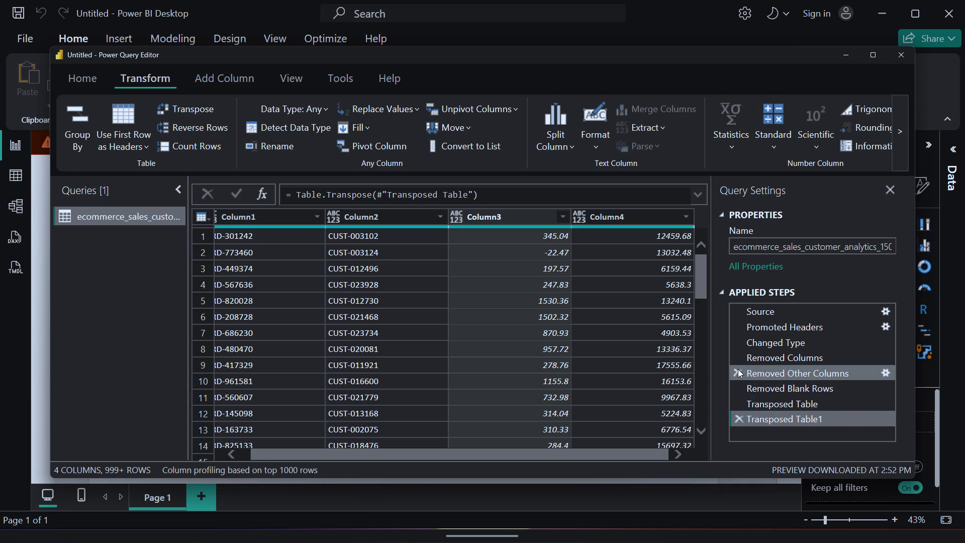
Delete the Removed Other Columns step from the sales query's applied steps and confirm the deletion.
left_click(733, 371)
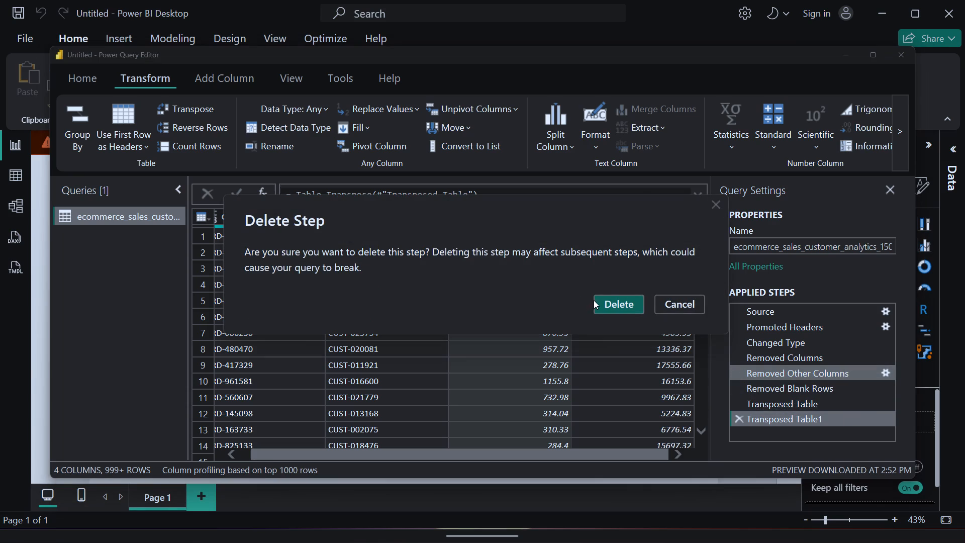
left_click(621, 305)
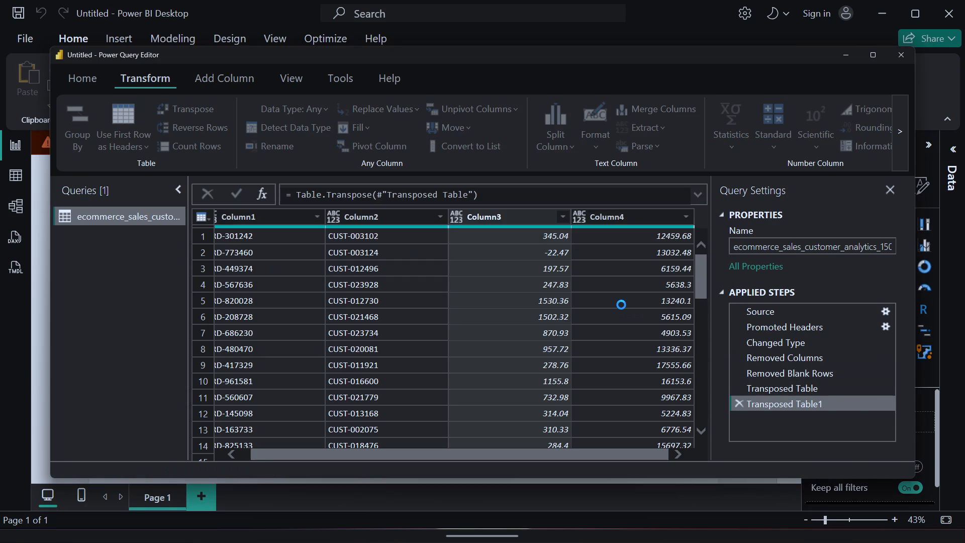
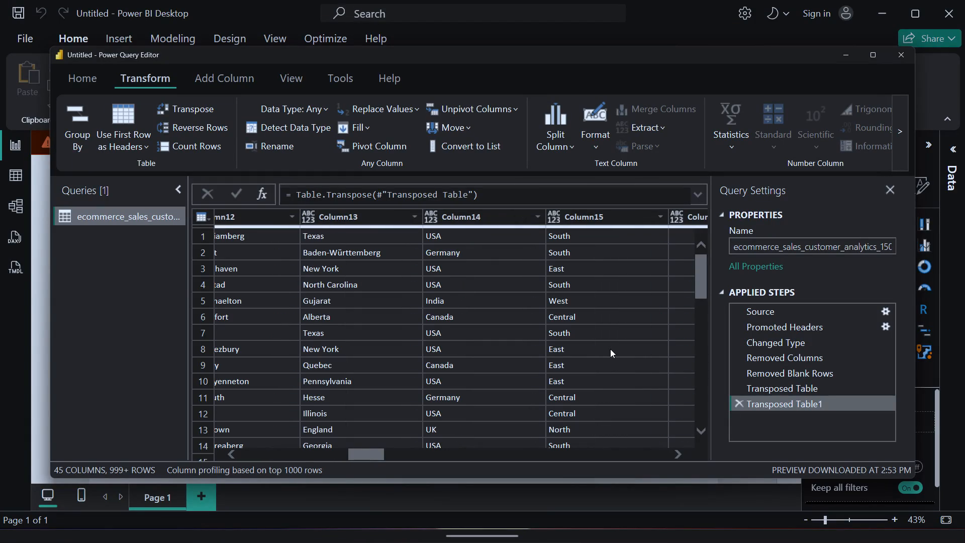
Delete the Transposed Table1 step, the second transpose, from the sales query's applied steps.
scroll(610, 349, "right", 20)
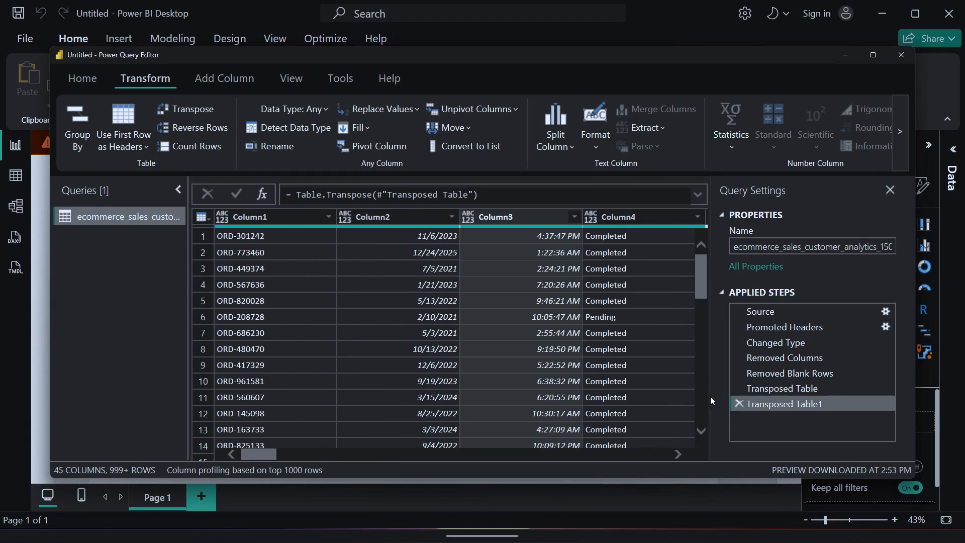
left_click(735, 407)
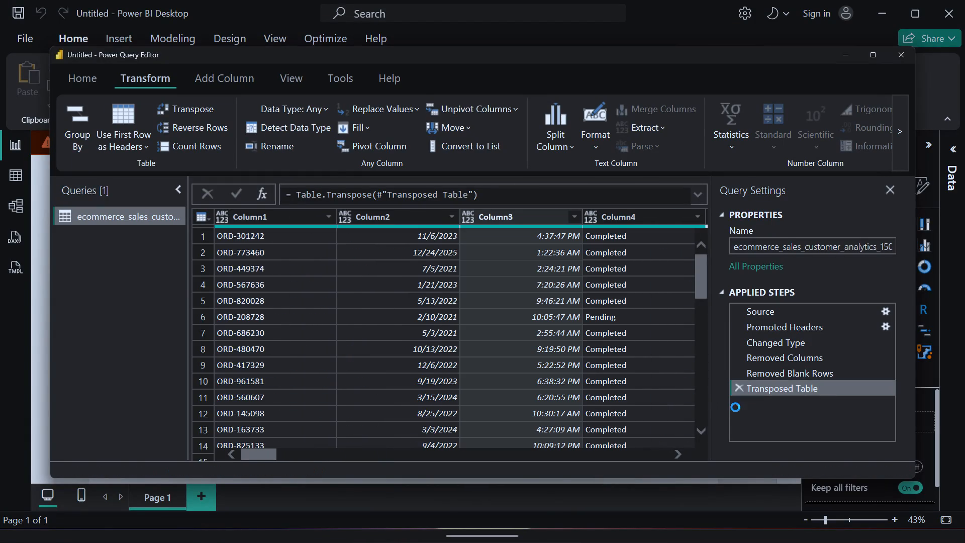
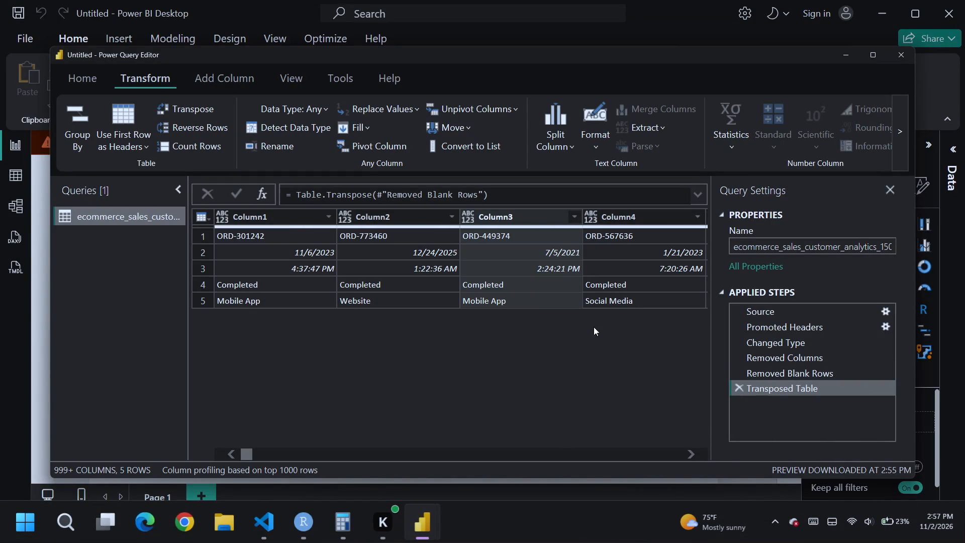
Delete the remaining Transposed Table step from the sales query's applied steps.
left_click(739, 386)
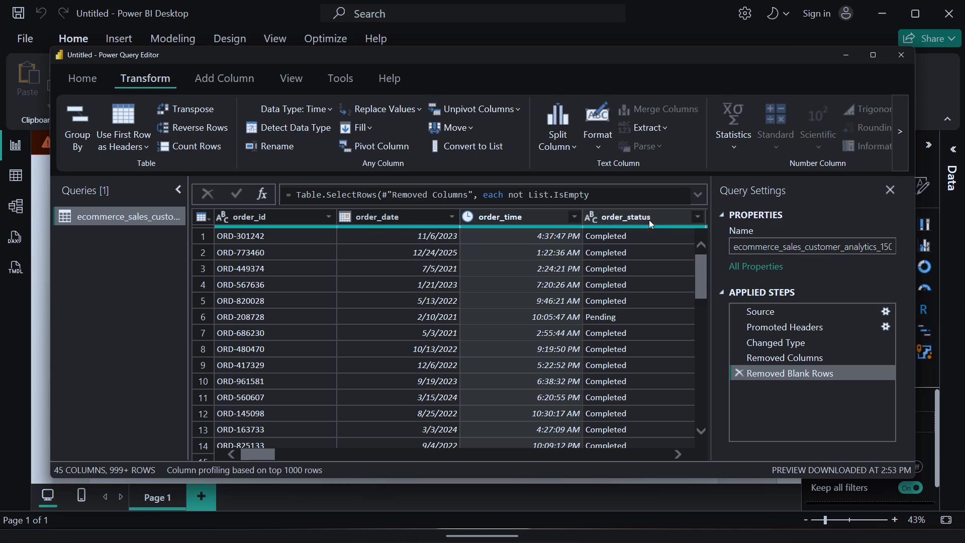
Start choosing the sales query's columns to keep: deselect all columns, and select only order_id and customer_id.
left_click(86, 77)
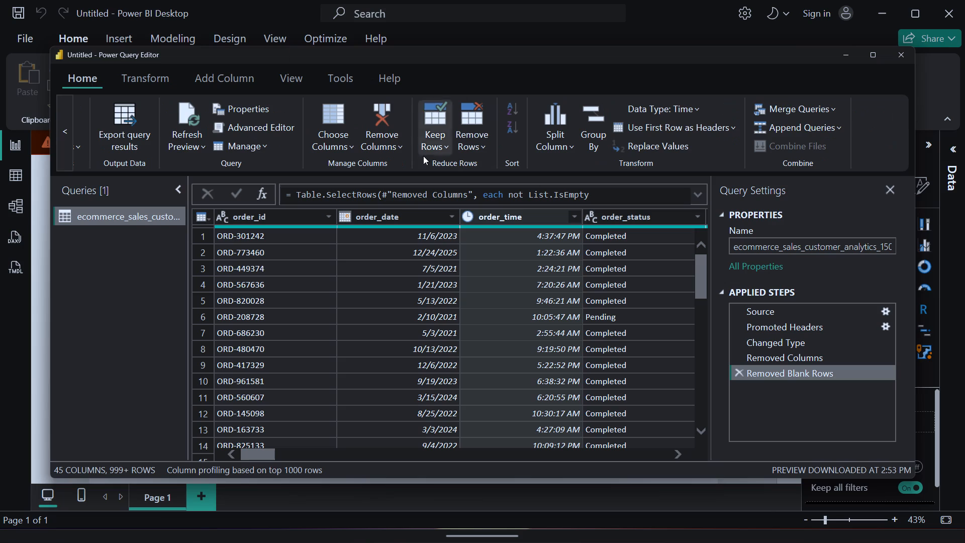
left_click(398, 144)
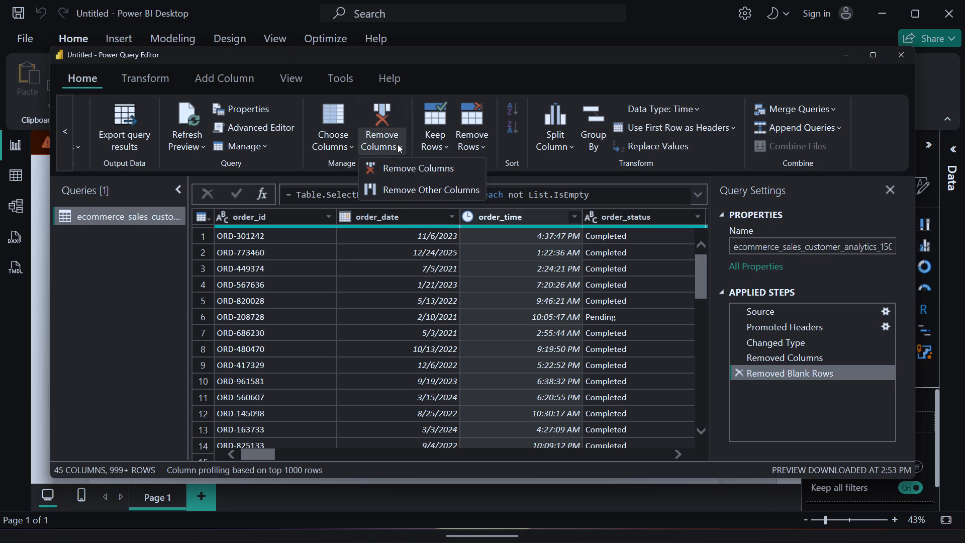
left_click(349, 144)
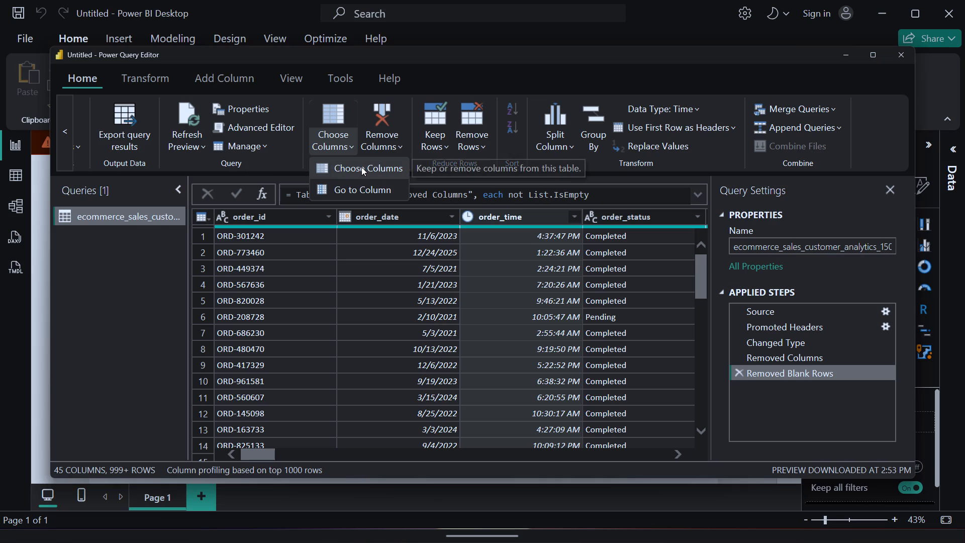
left_click(361, 167)
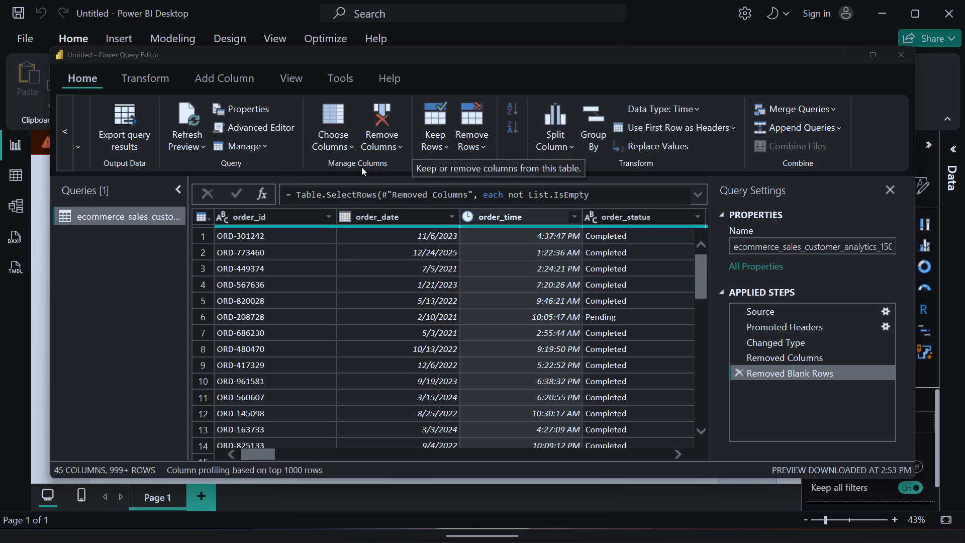
scroll(421, 175, "up", 5)
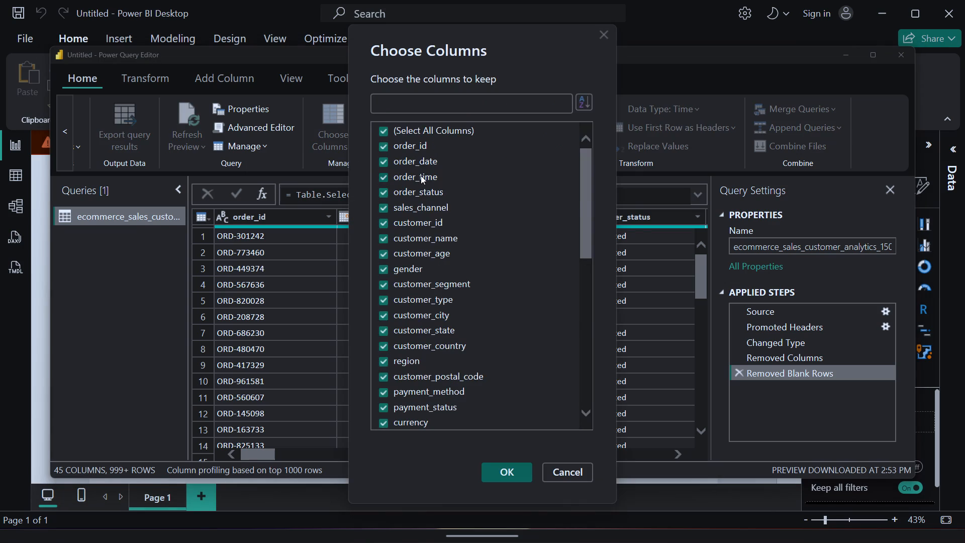
scroll(421, 175, "up", 13)
scroll(421, 175, "up", 20)
scroll(421, 175, "up", 15)
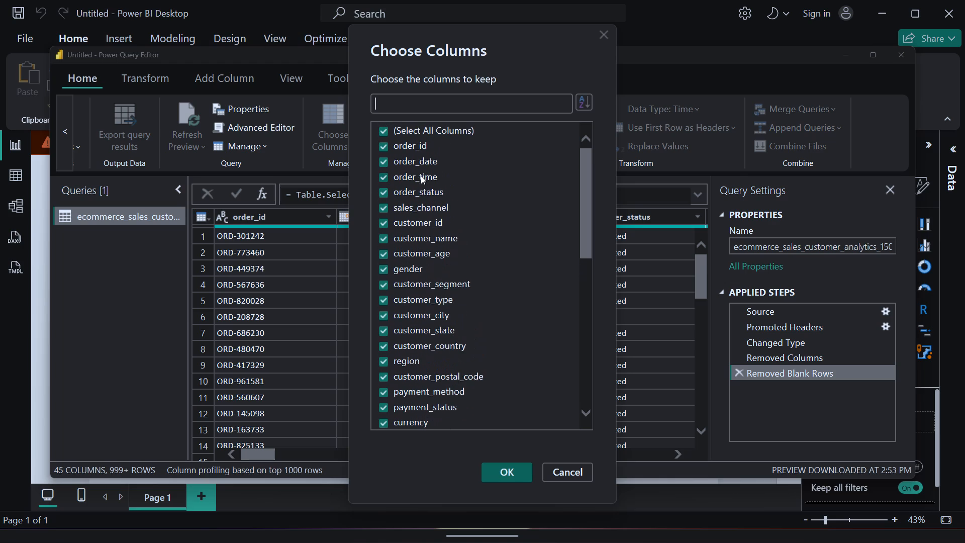
scroll(421, 175, "up", 3)
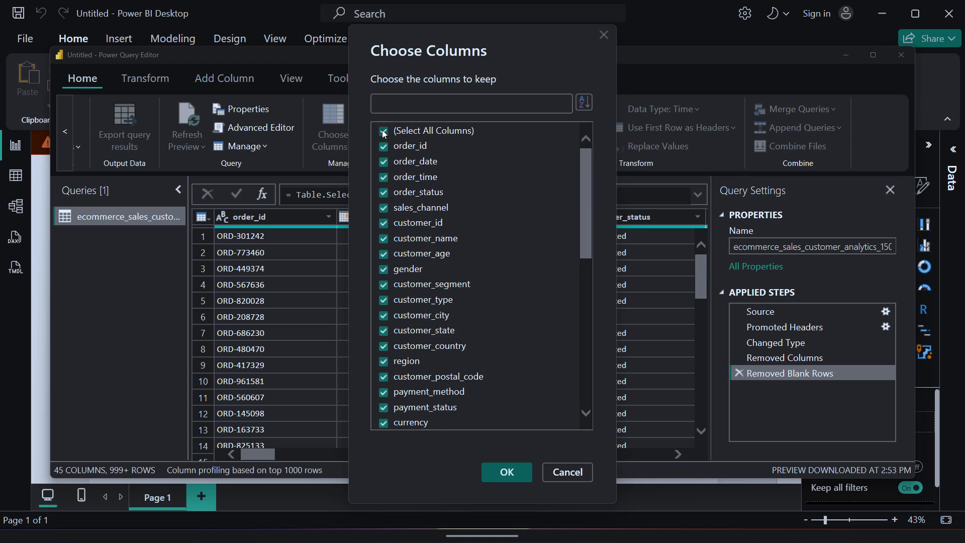
left_click(382, 130)
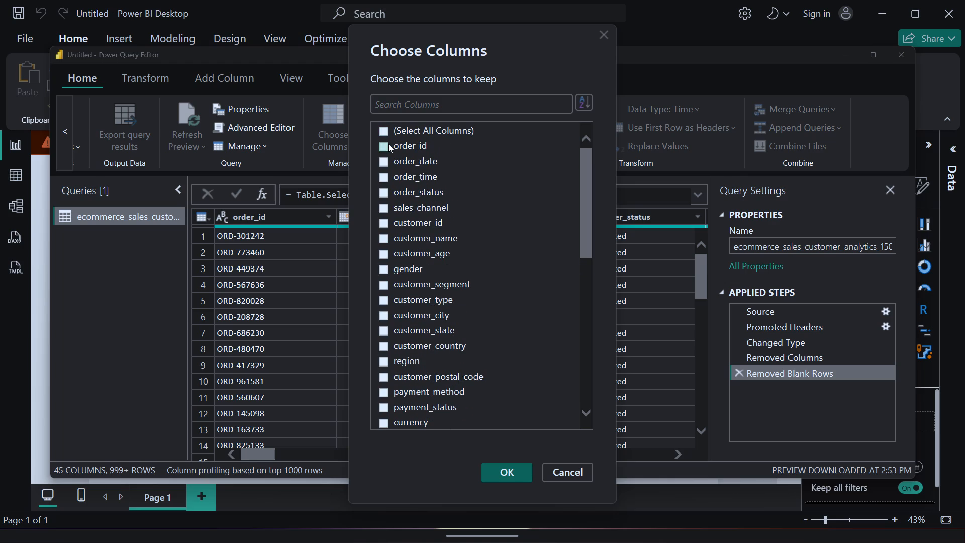
left_click(386, 145)
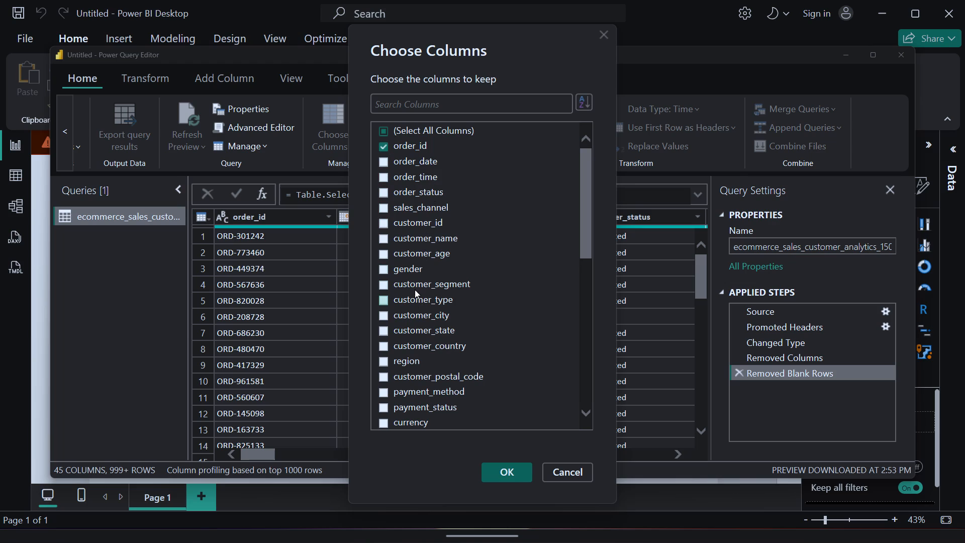
left_click(384, 222)
Add profit, customer_lifetime_value and customer_order_count to the columns to keep.
scroll(412, 316, "down", 2)
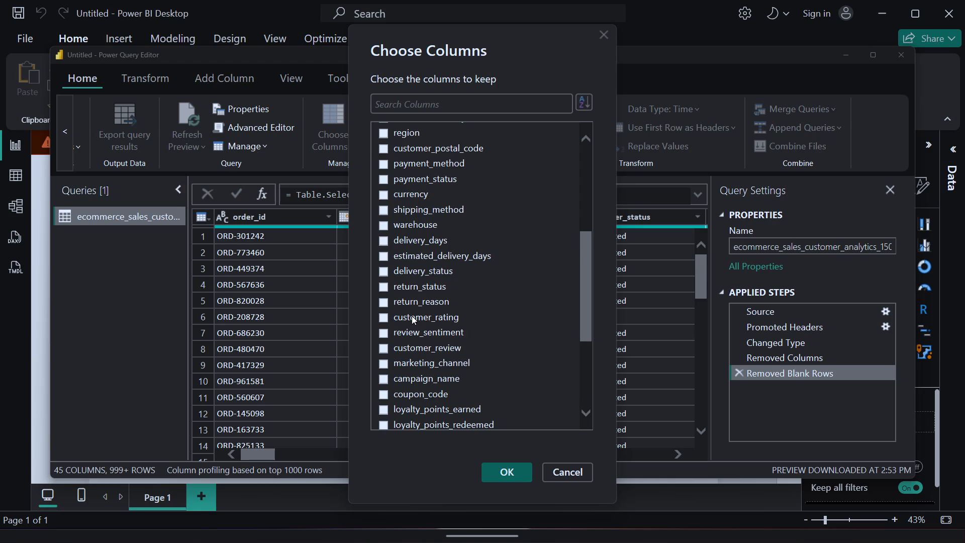
scroll(412, 316, "down", 1)
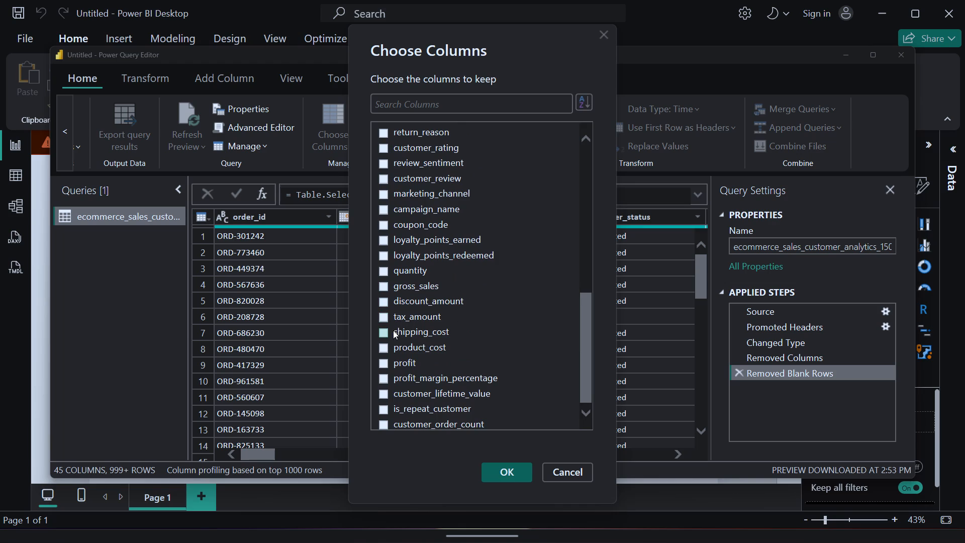
left_click(383, 363)
left_click(384, 397)
scroll(384, 397, "down", 1)
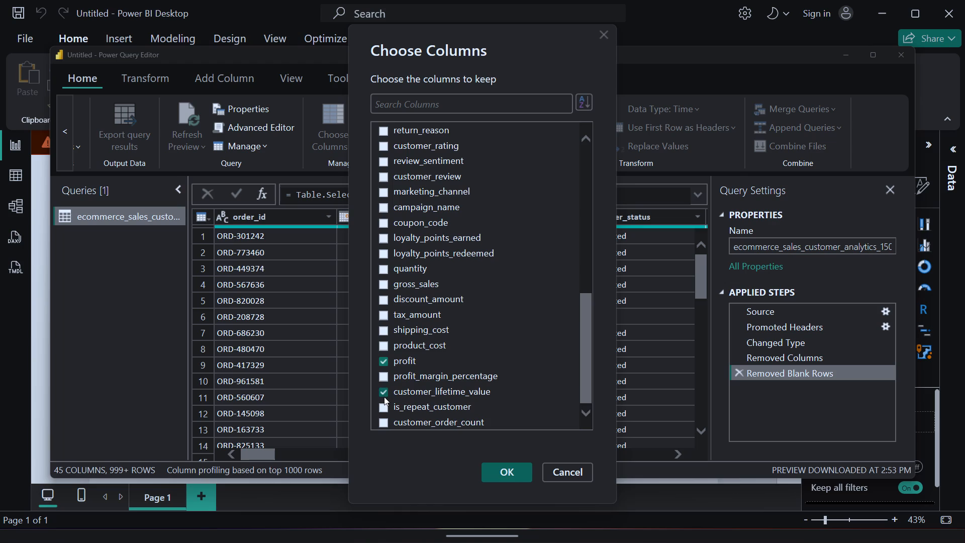
left_click(383, 423)
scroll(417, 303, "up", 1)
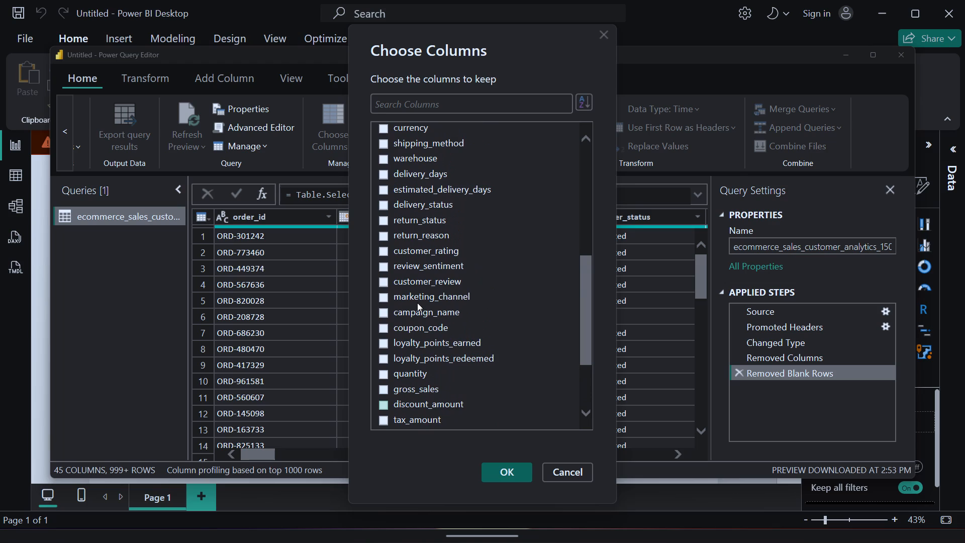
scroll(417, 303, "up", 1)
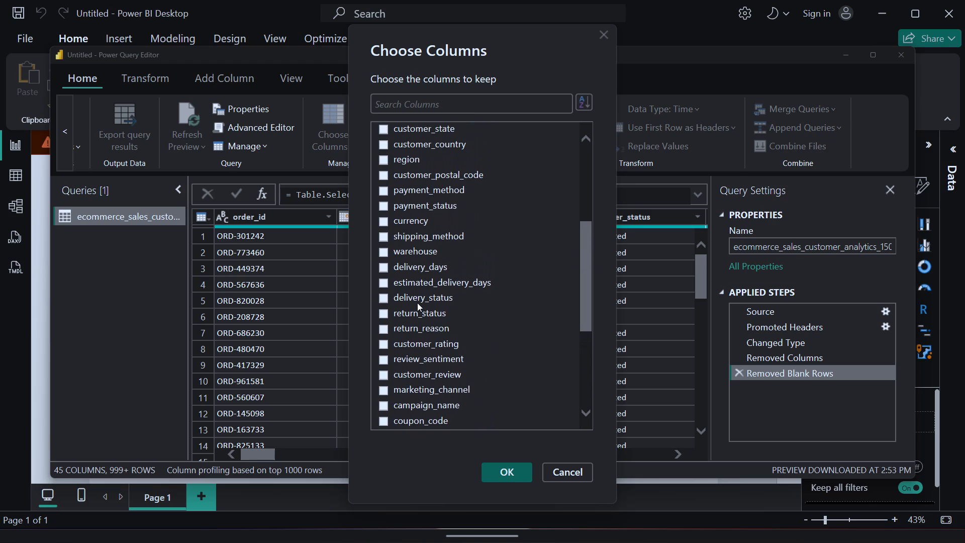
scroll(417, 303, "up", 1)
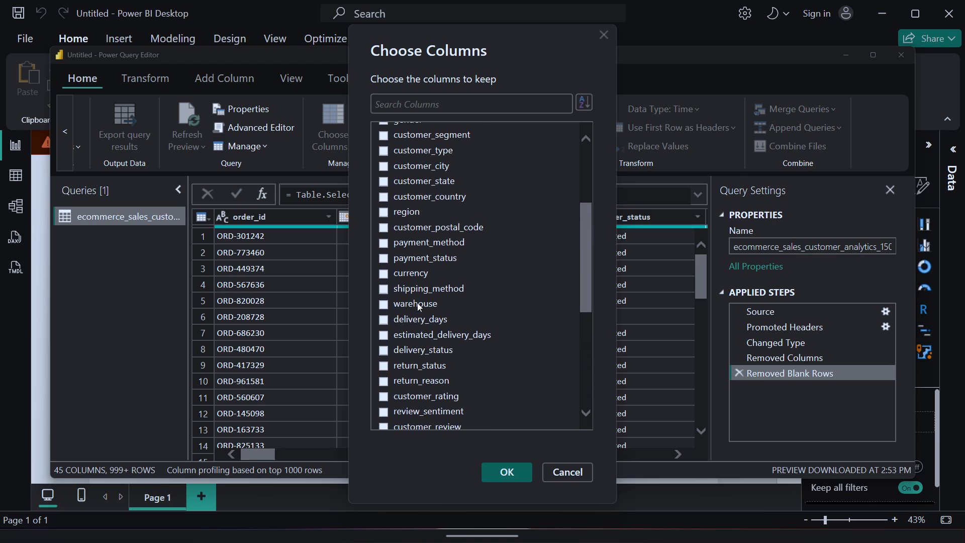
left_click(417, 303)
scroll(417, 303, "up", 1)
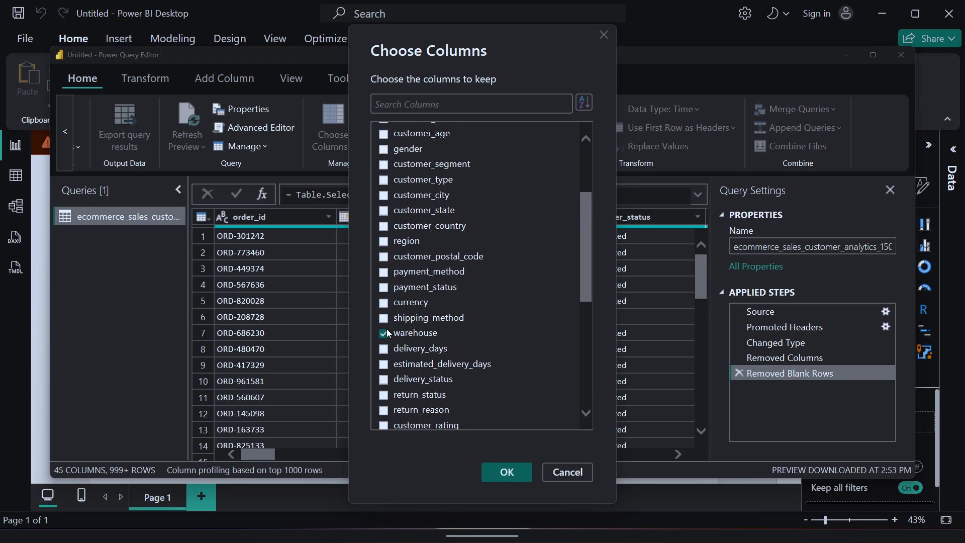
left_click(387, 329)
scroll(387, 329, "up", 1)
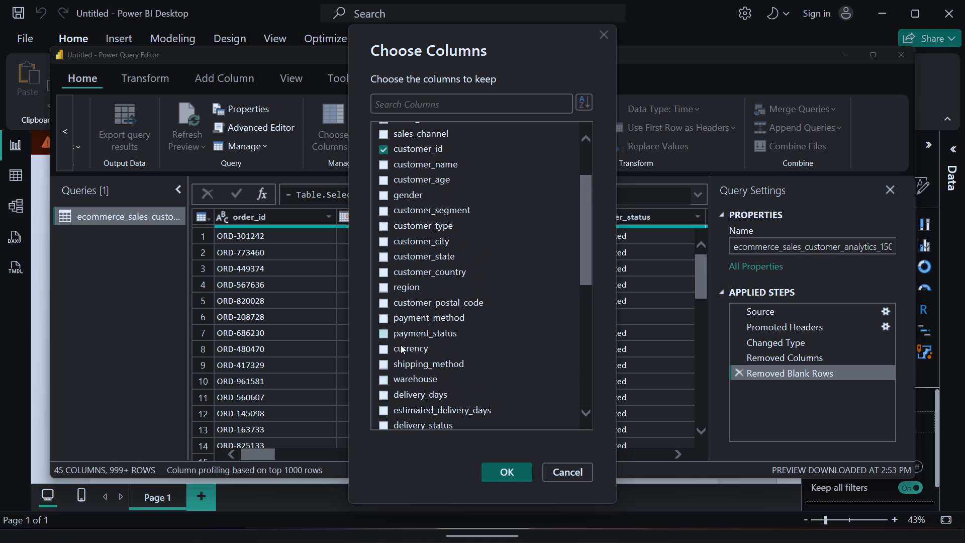
Apply the column selection so the sales query keeps only the chosen order, customer and profit columns.
left_click(496, 468)
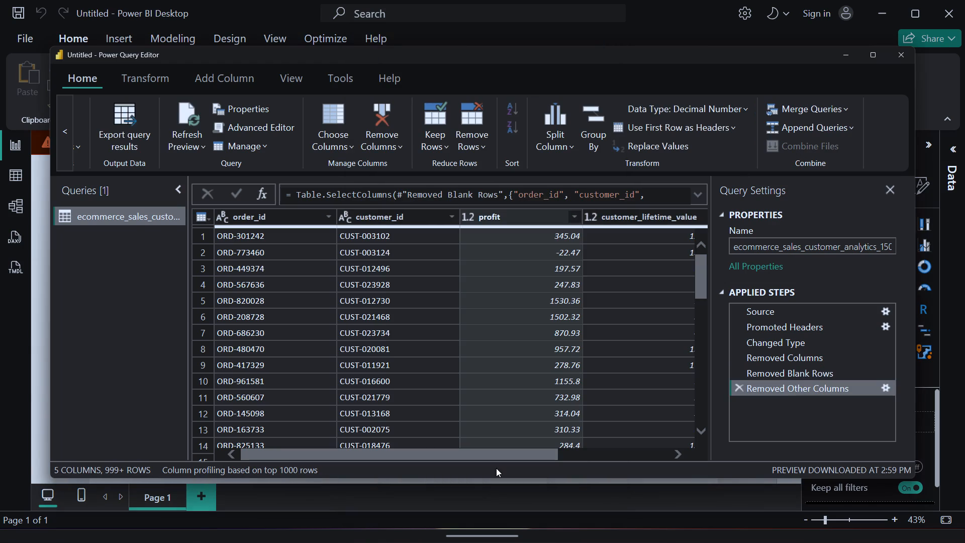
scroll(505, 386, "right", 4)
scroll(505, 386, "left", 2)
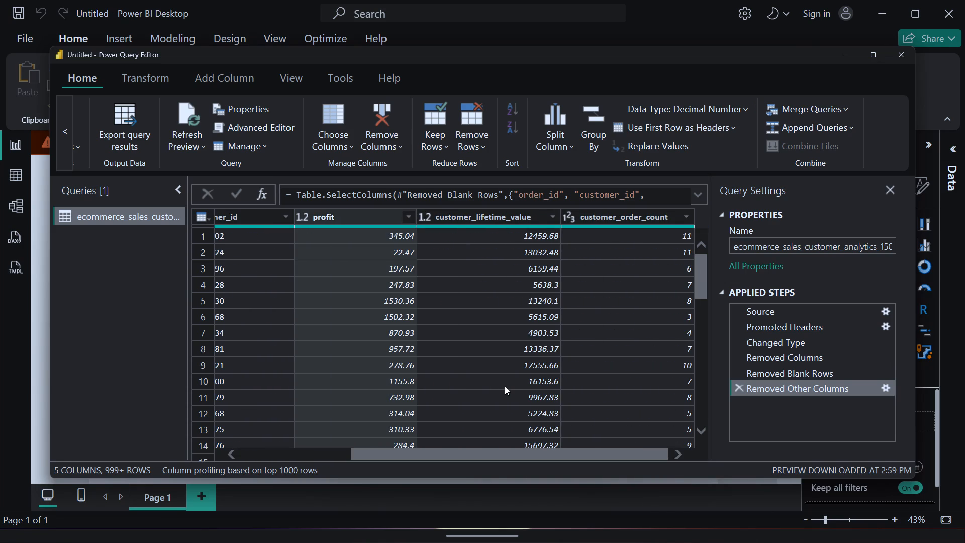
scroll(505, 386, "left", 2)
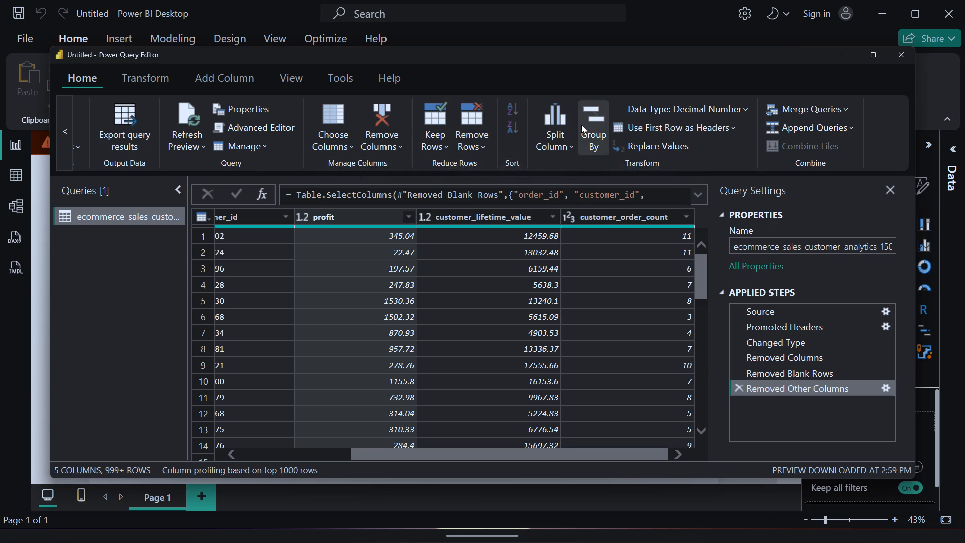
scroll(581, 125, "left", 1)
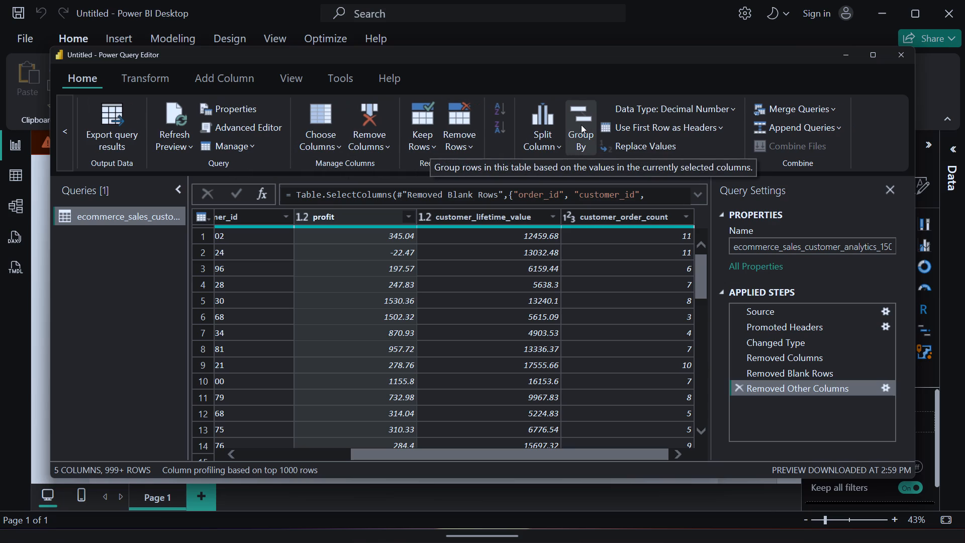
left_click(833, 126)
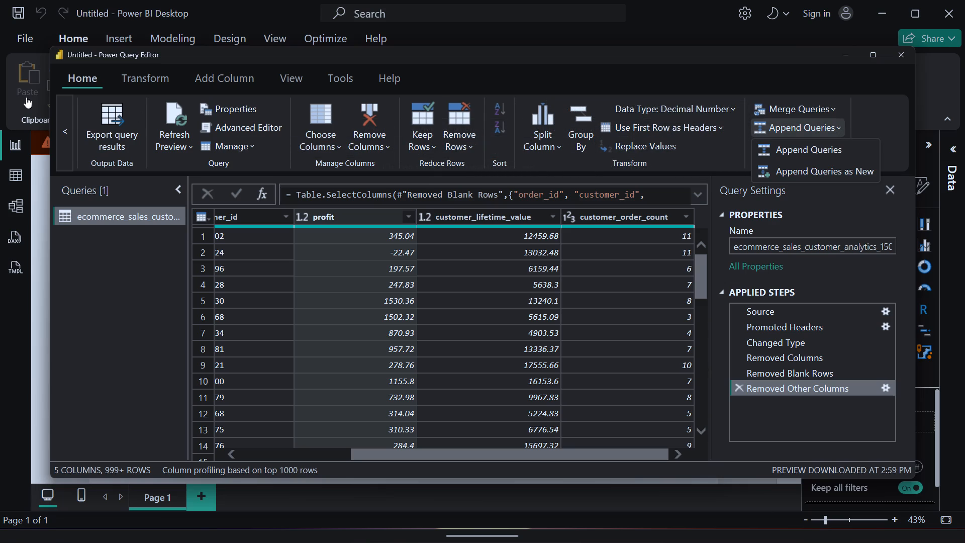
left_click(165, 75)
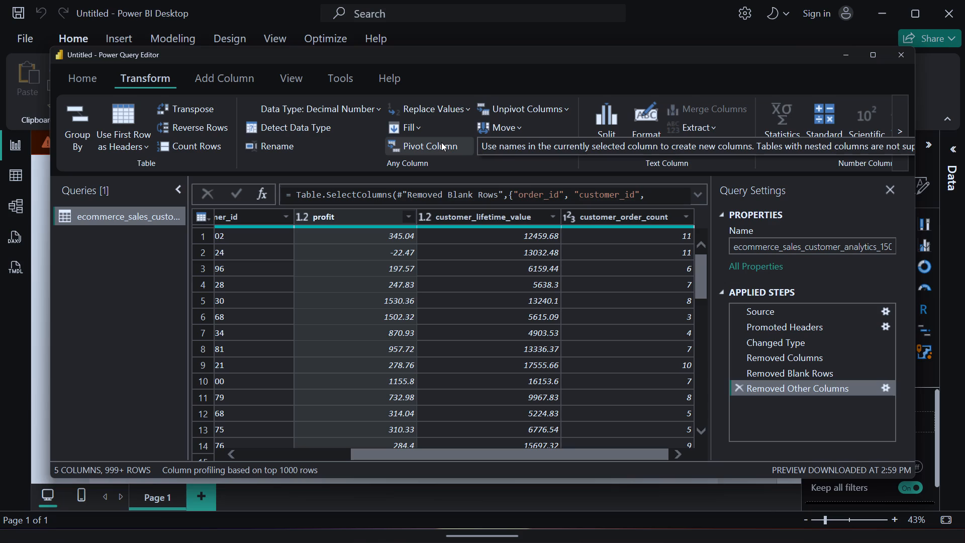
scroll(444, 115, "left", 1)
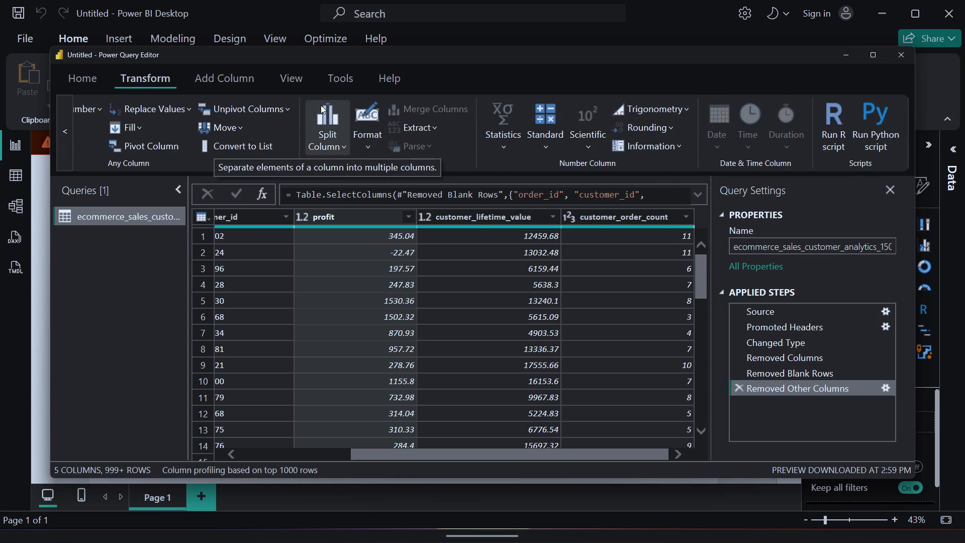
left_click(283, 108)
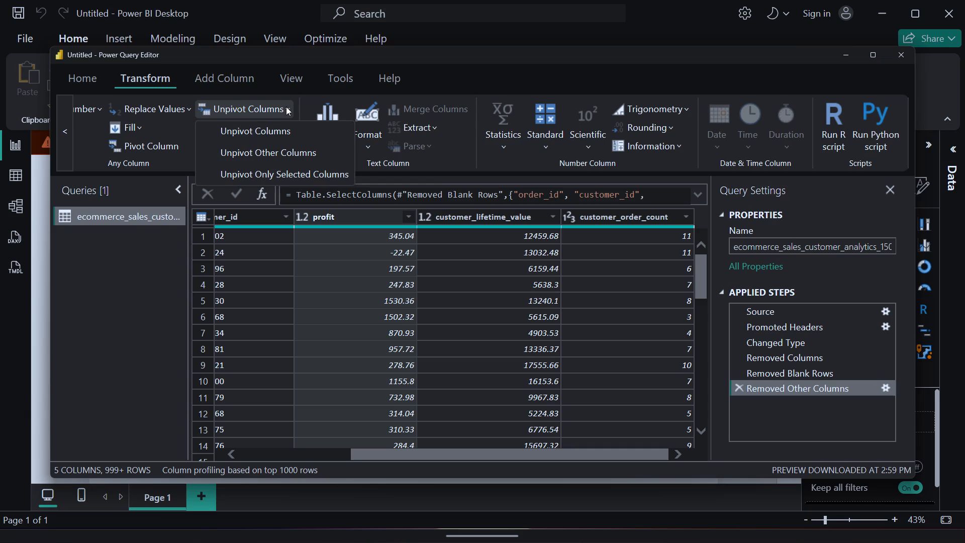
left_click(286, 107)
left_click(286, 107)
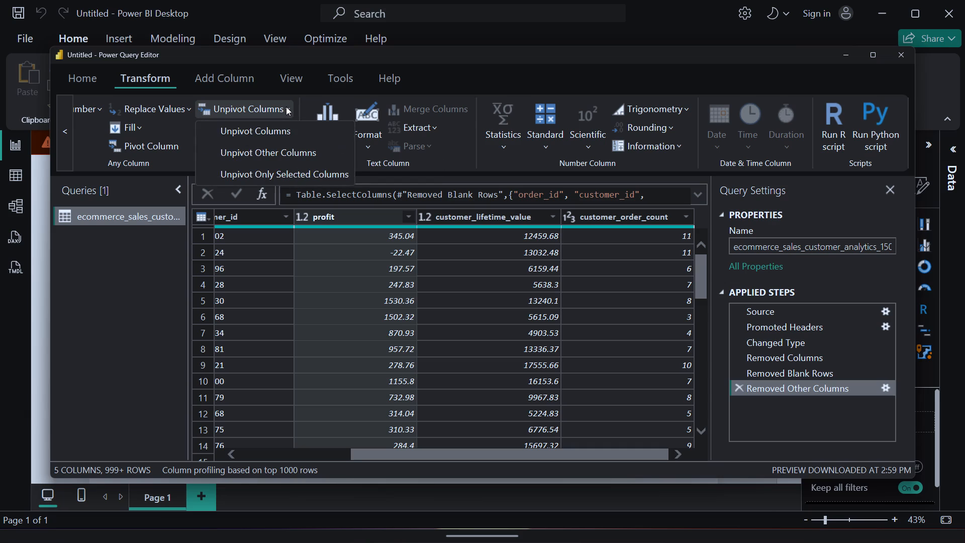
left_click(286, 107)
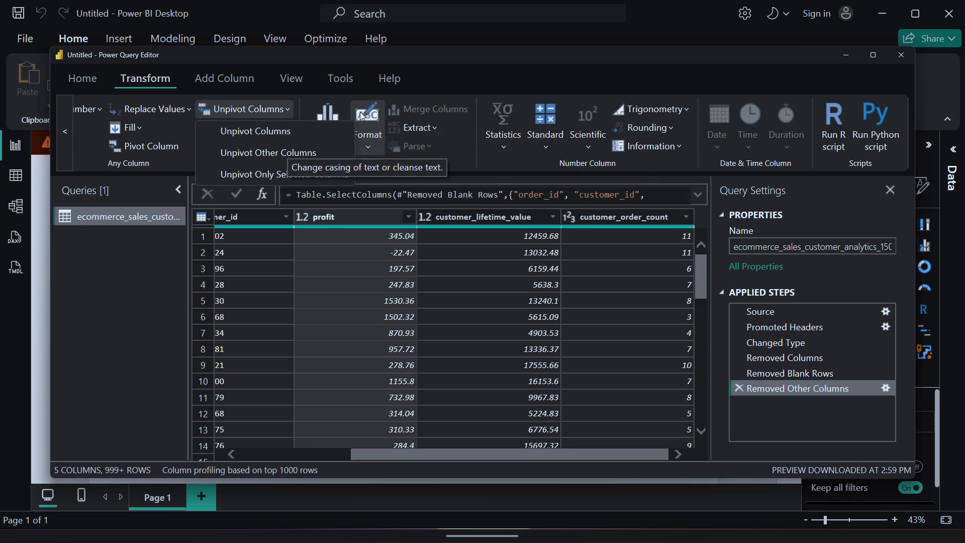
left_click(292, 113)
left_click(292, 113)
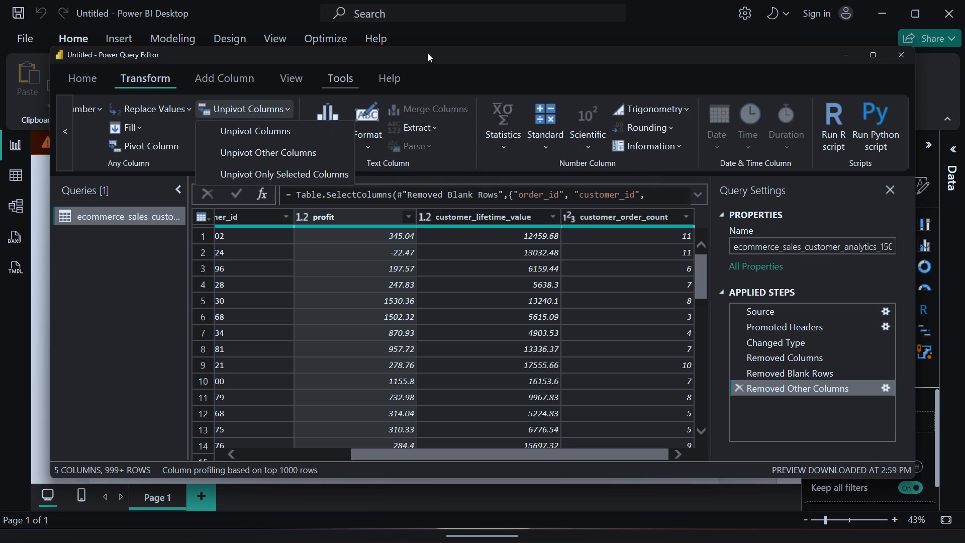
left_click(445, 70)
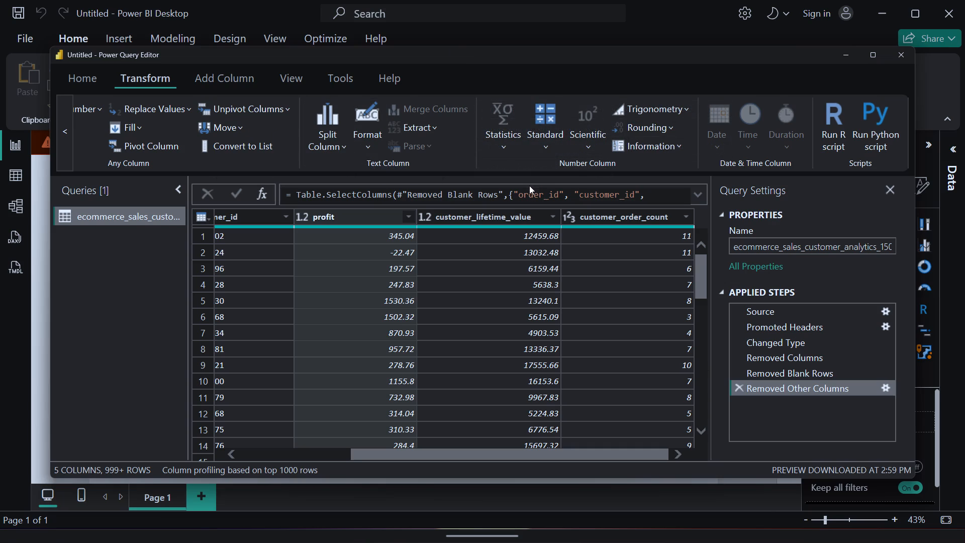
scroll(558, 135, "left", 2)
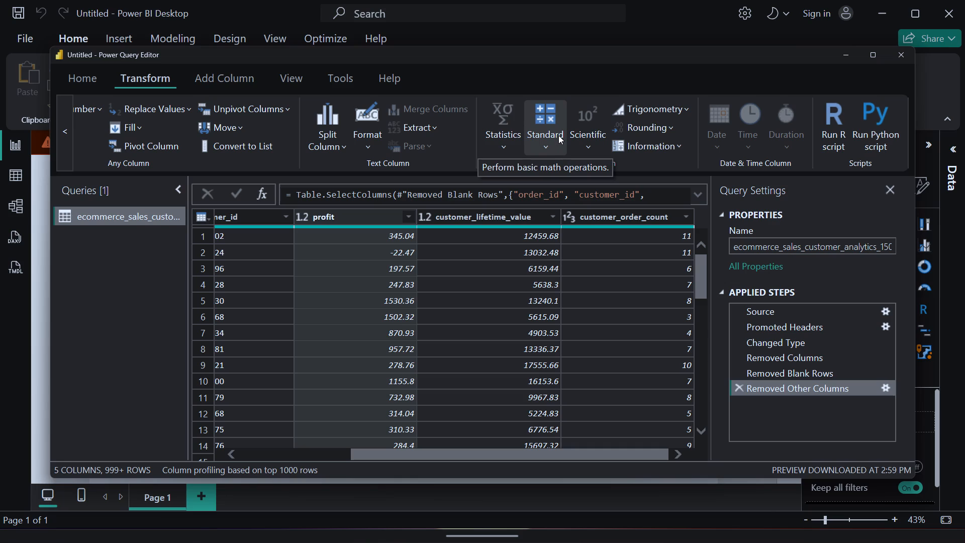
Examine the sales query's kept columns, from order_id through customer_order_count, with the column-adding options displayed.
left_click(221, 73)
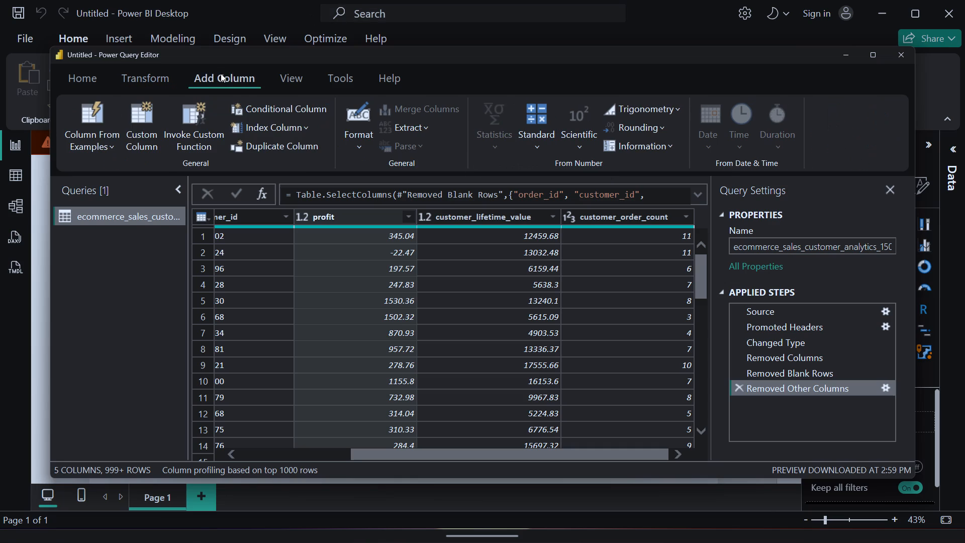
scroll(350, 282, "left", 1)
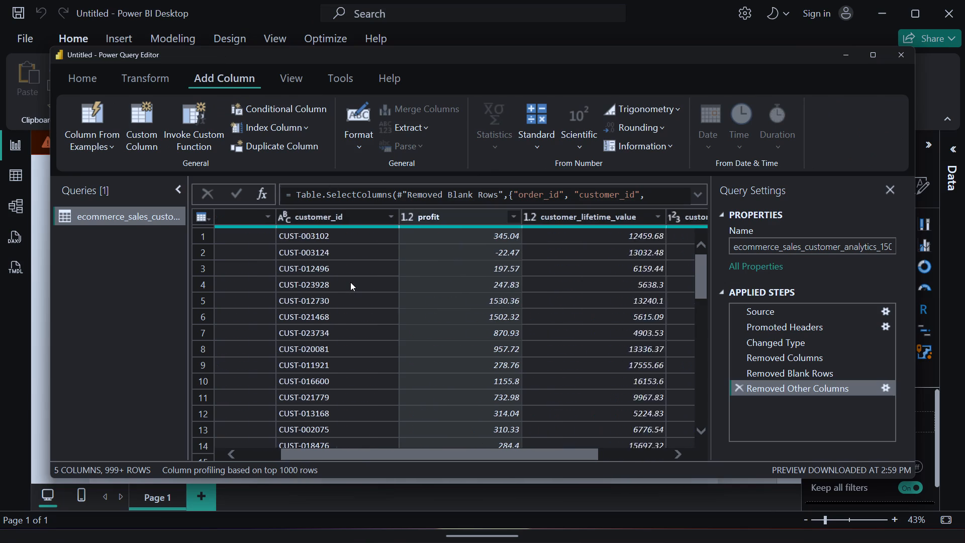
scroll(350, 282, "left", 2)
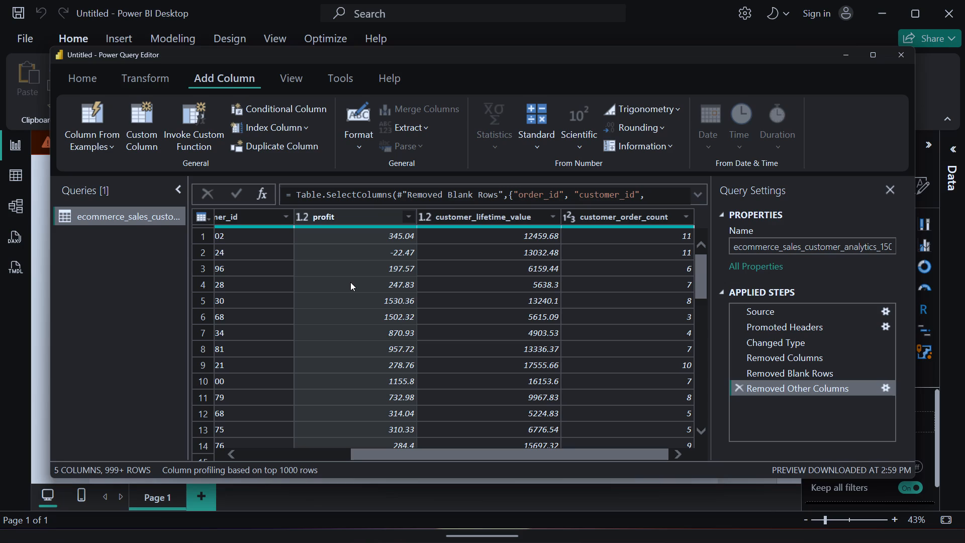
scroll(350, 282, "right", 1)
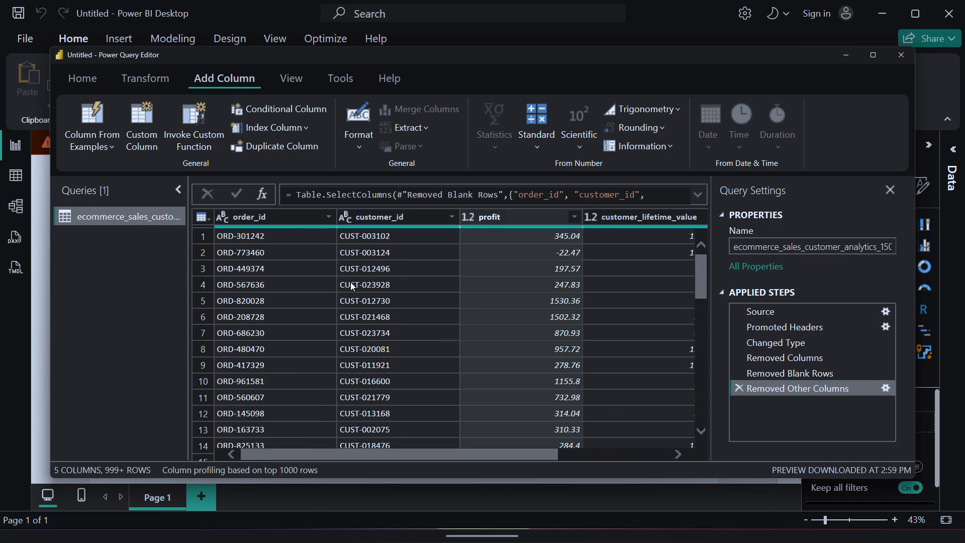
scroll(350, 282, "right", 1)
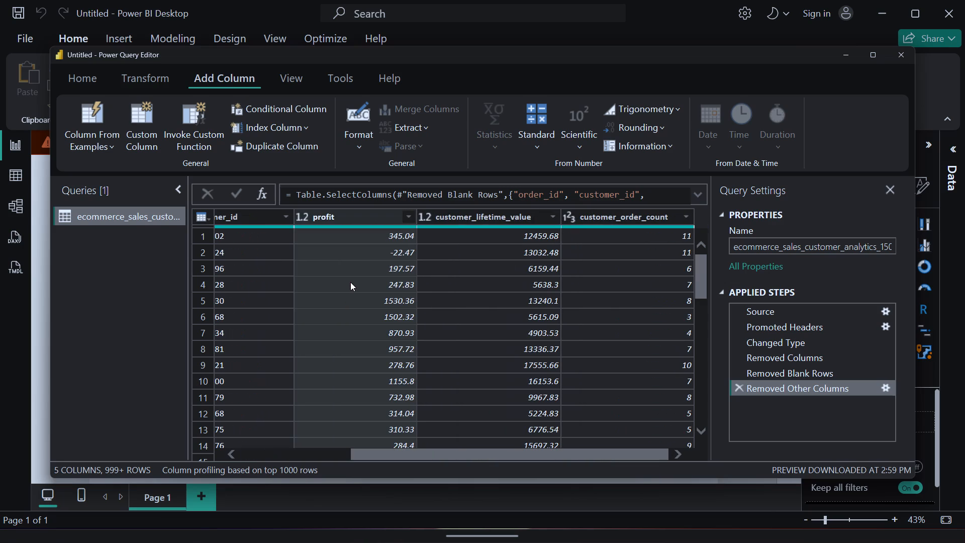
scroll(350, 282, "right", 3)
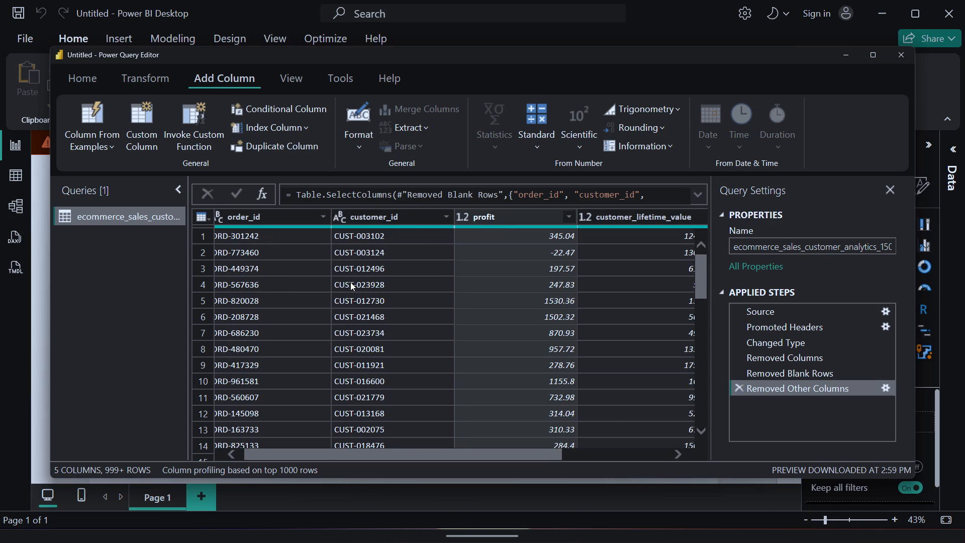
scroll(350, 282, "right", 2)
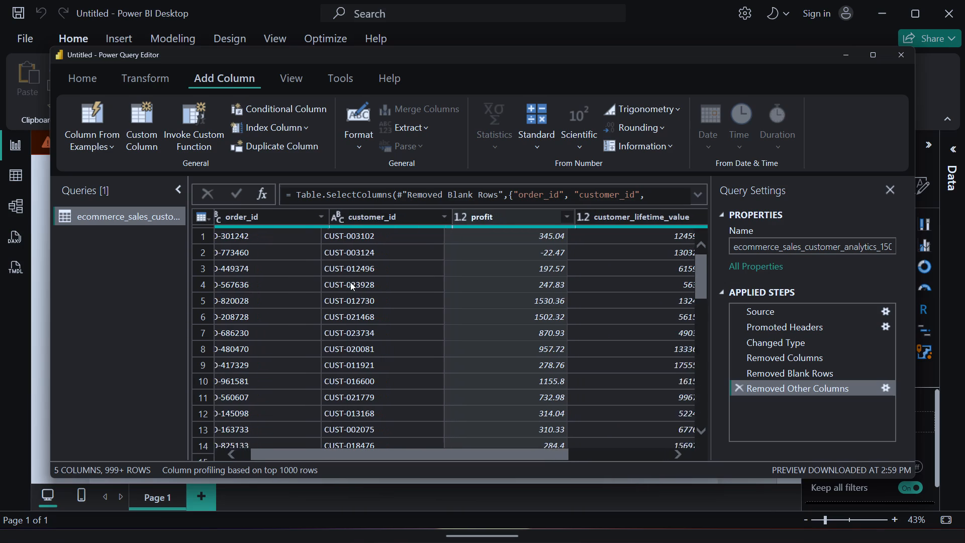
scroll(350, 282, "right", 1)
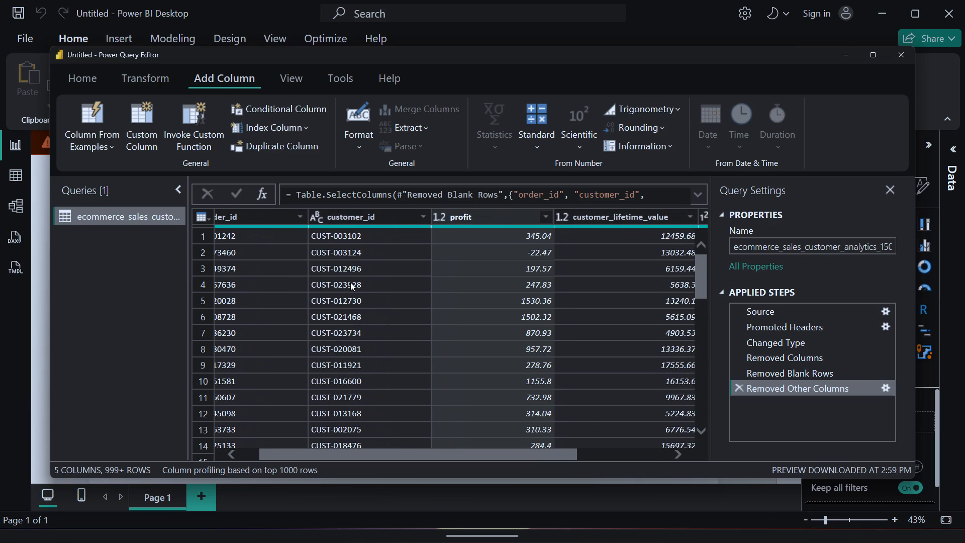
scroll(350, 282, "right", 2)
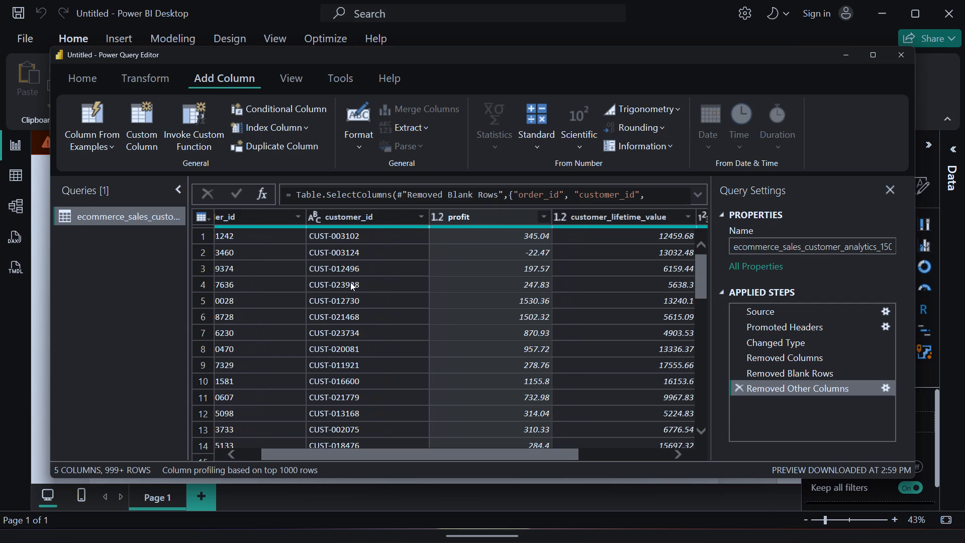
scroll(350, 282, "right", 2)
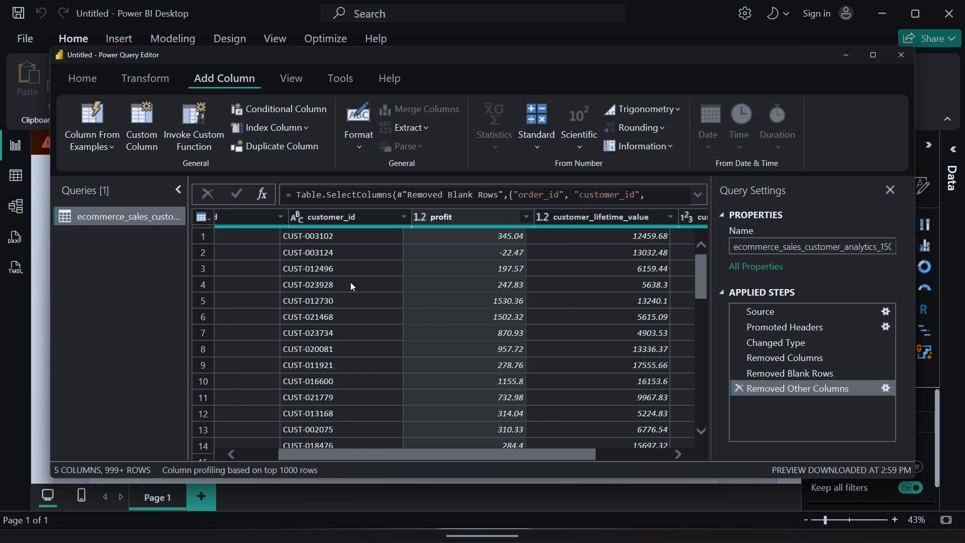
scroll(390, 137, "left", 4)
scroll(390, 137, "right", 1)
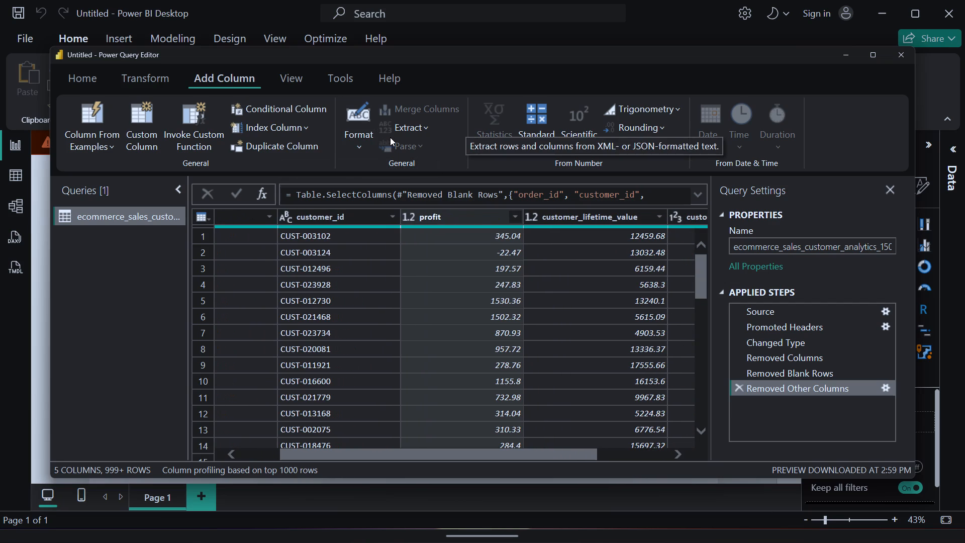
scroll(390, 137, "right", 1)
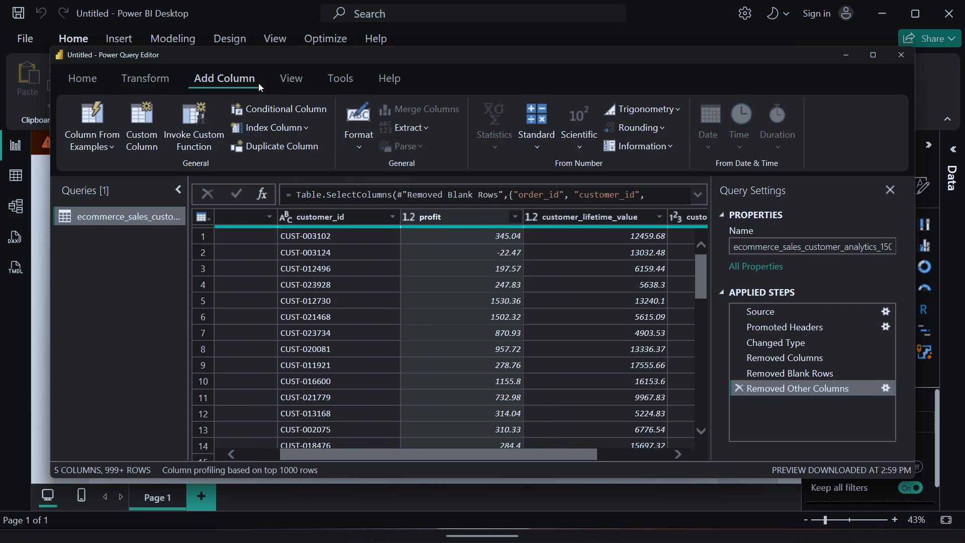
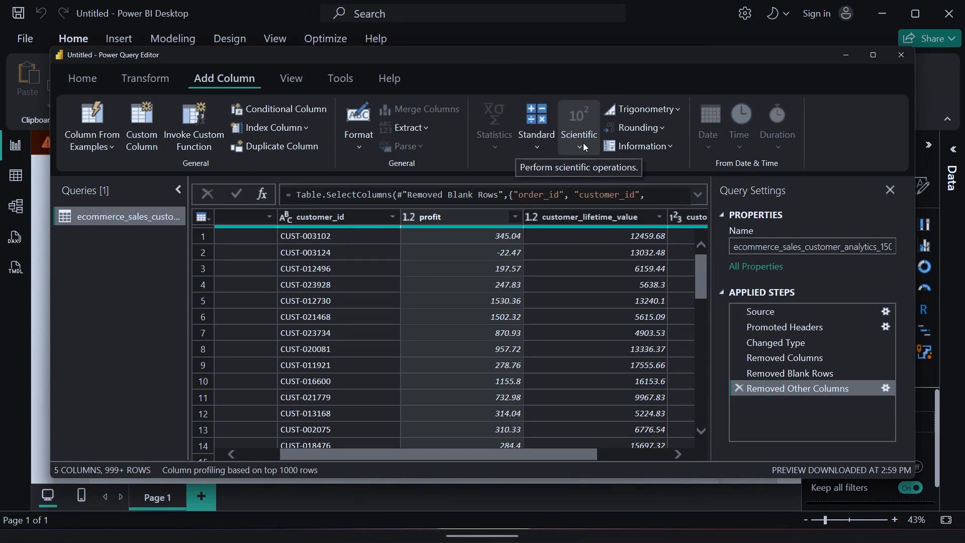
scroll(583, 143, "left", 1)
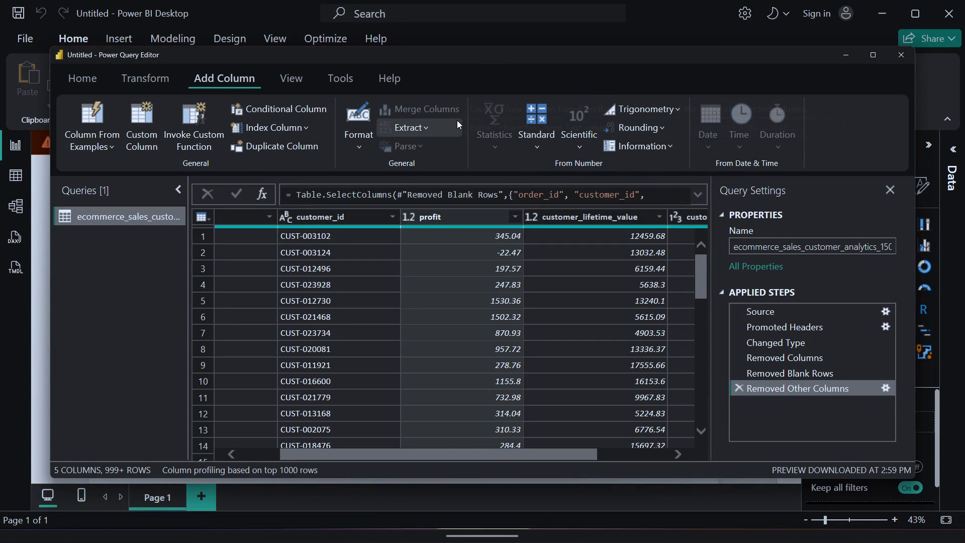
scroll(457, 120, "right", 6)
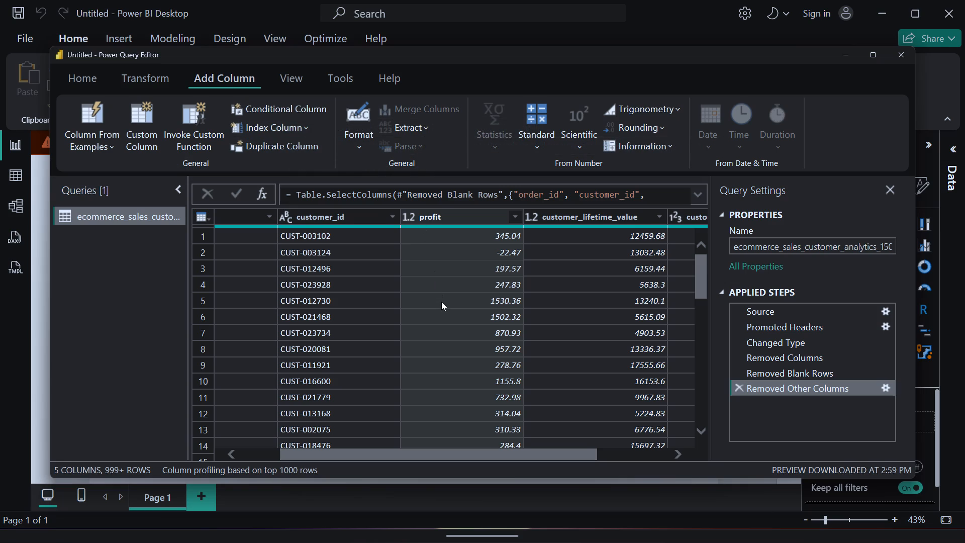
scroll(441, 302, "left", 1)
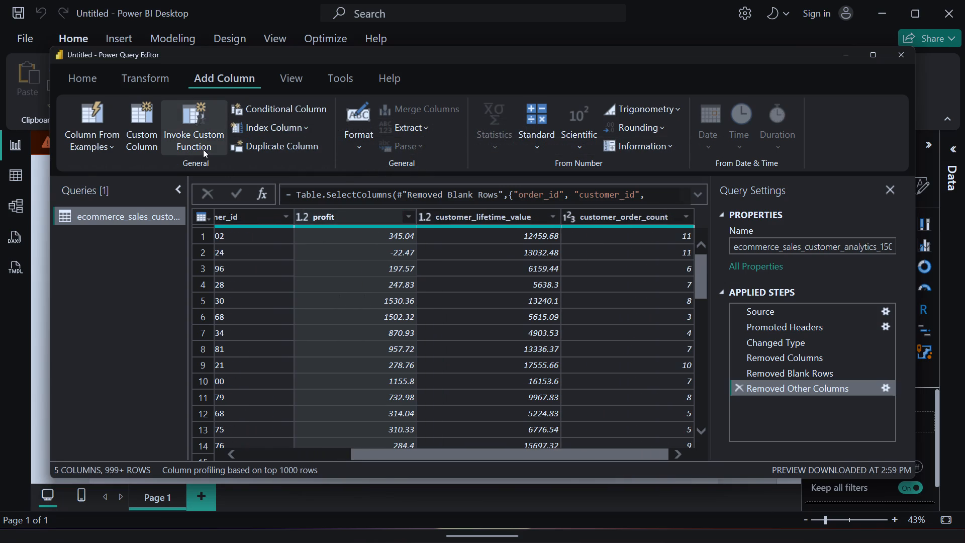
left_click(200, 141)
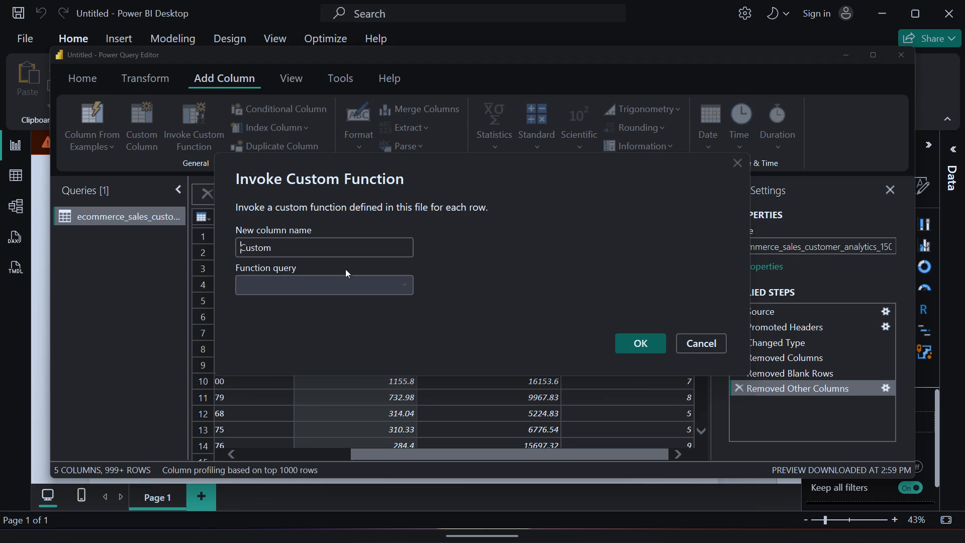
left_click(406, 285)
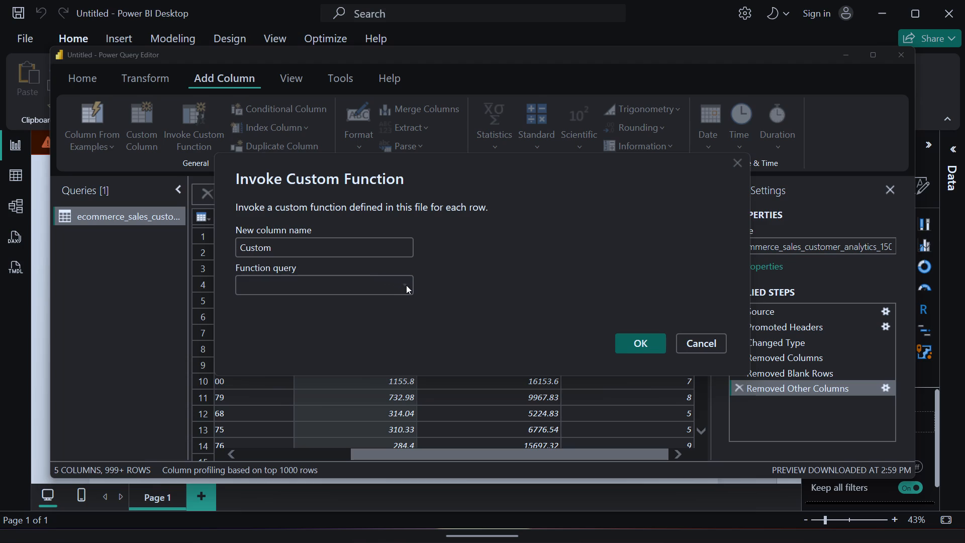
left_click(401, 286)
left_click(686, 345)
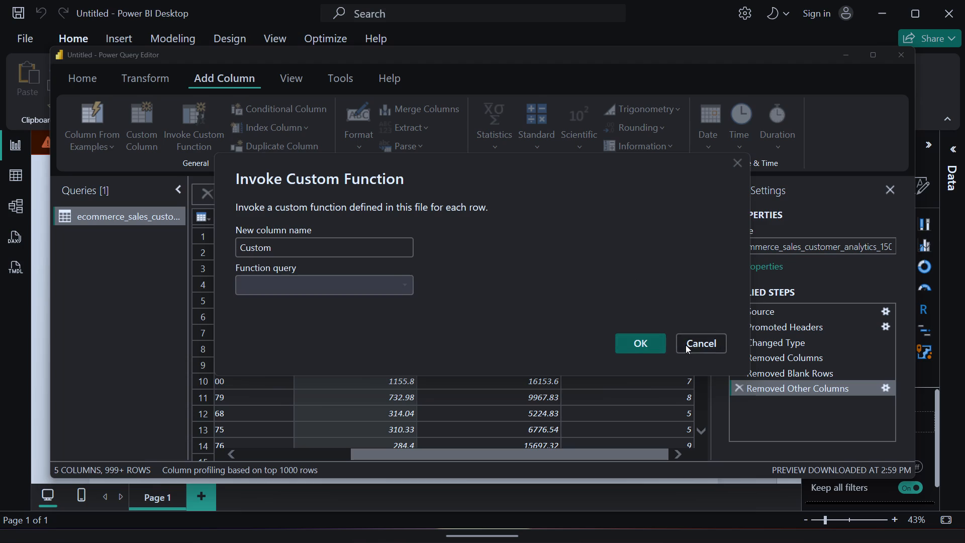
Examine the sales query's kept columns from order_id through customer_order_count alongside the column-adding options.
scroll(587, 310, "left", 2)
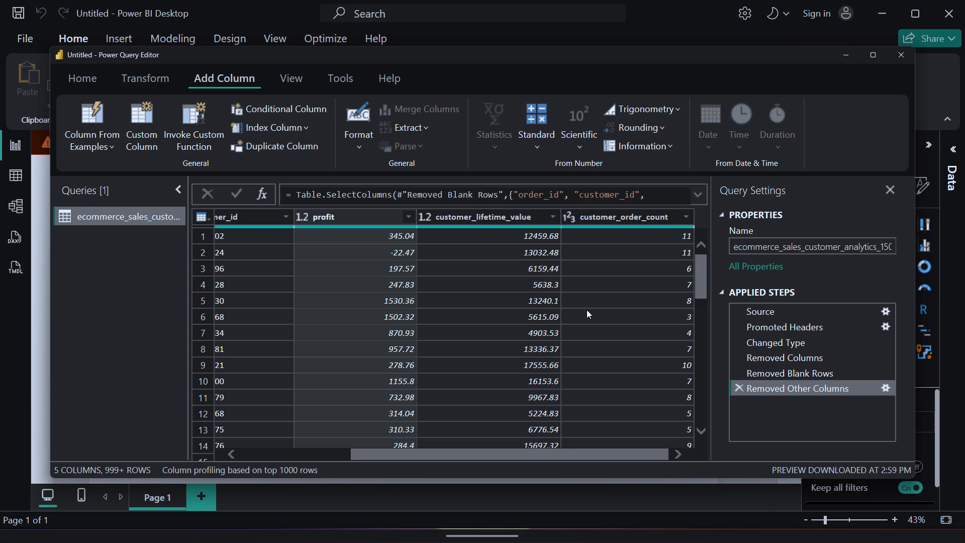
scroll(496, 292, "right", 1)
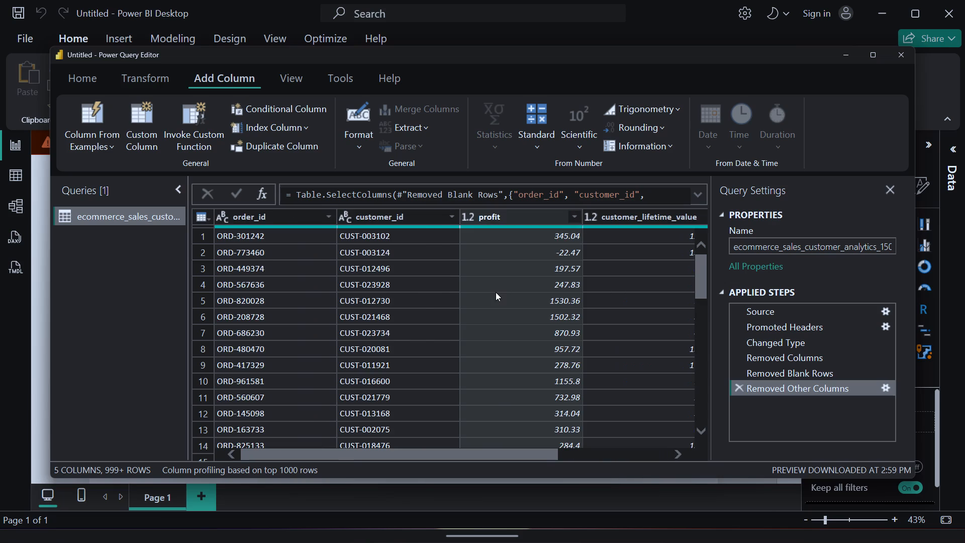
scroll(496, 292, "right", 1)
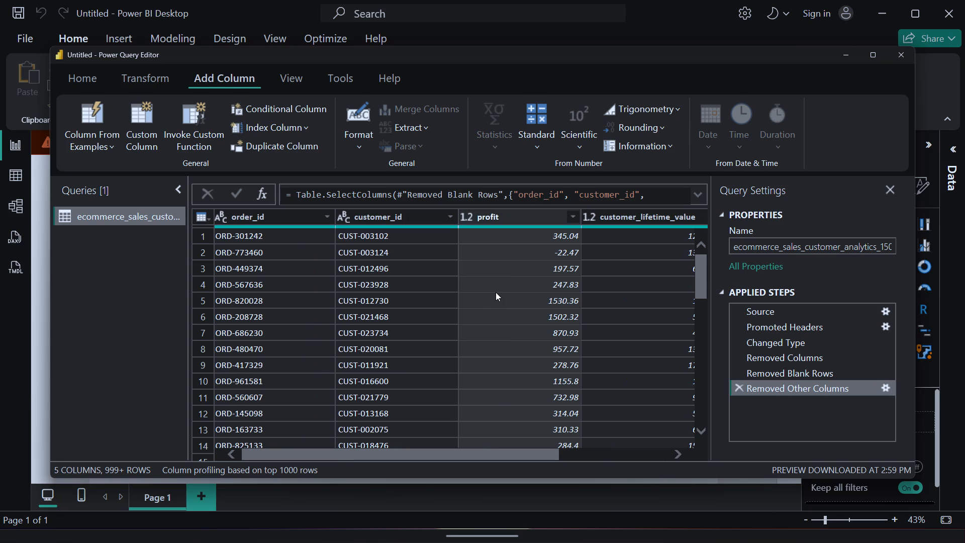
scroll(496, 292, "left", 1)
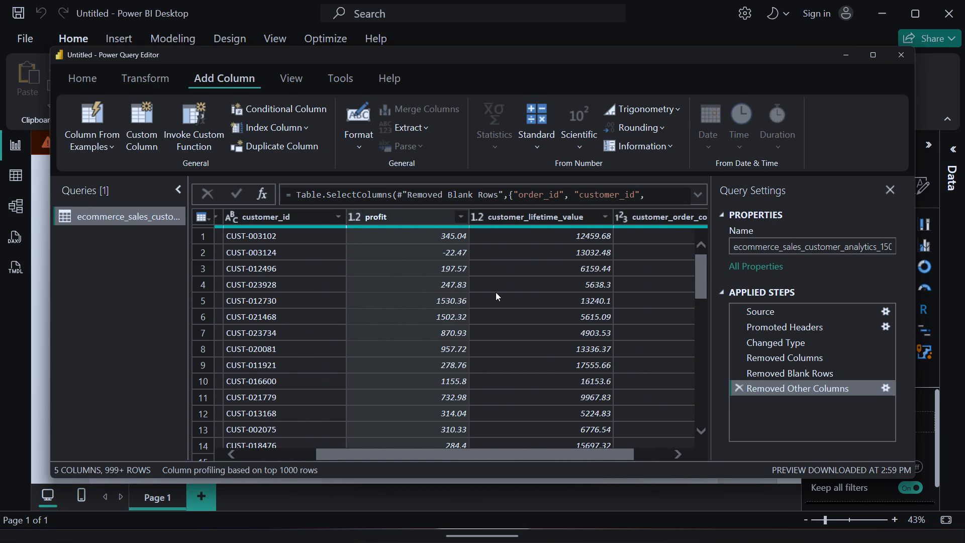
scroll(496, 292, "right", 3)
scroll(496, 292, "left", 3)
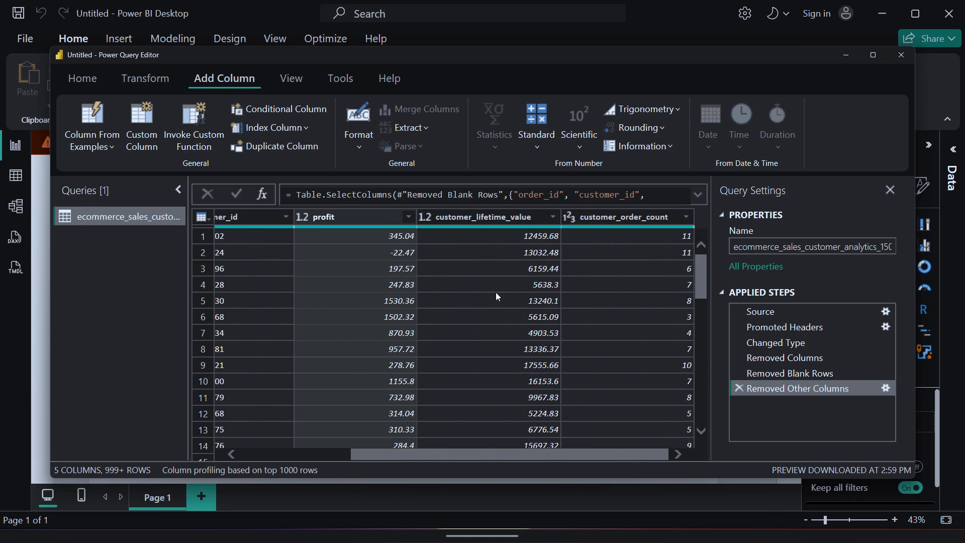
scroll(496, 292, "left", 2)
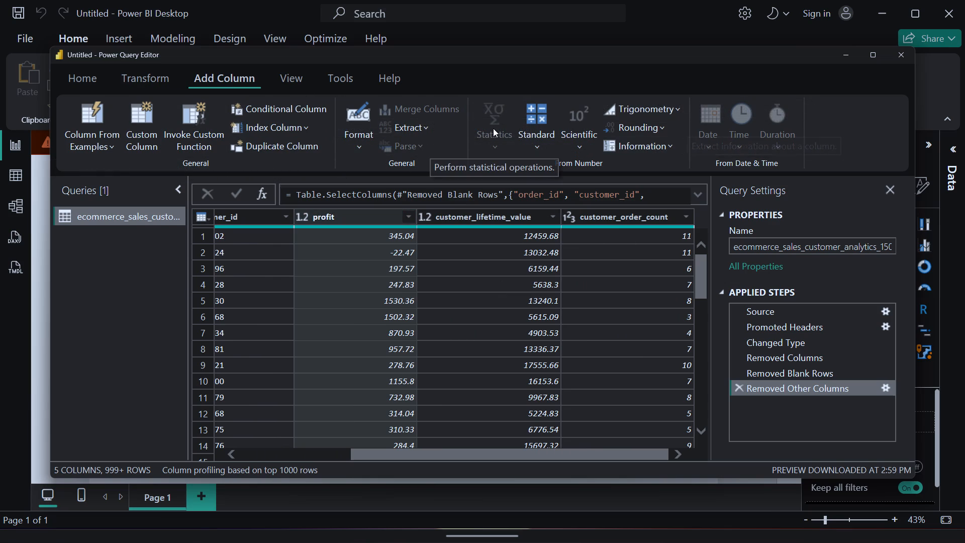
scroll(493, 128, "right", 6)
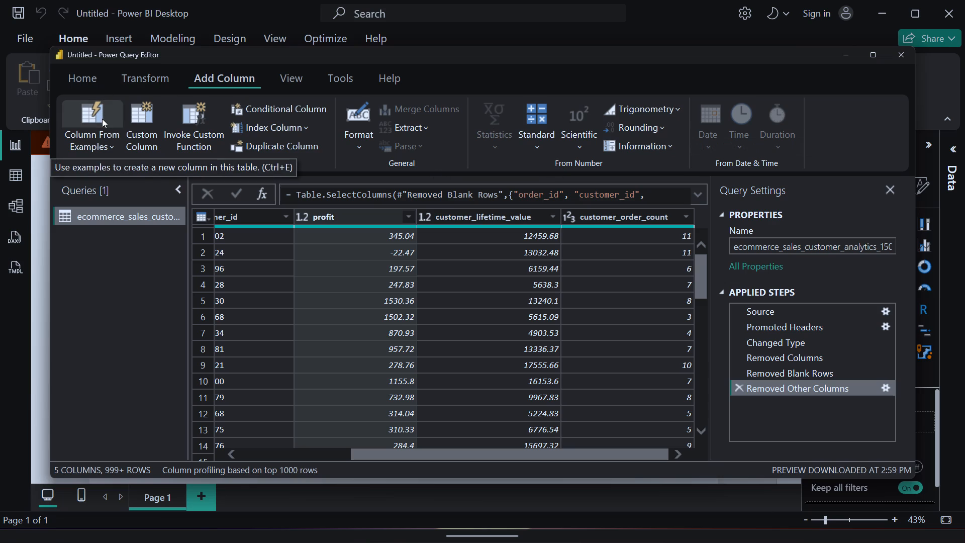
scroll(102, 119, "right", 3)
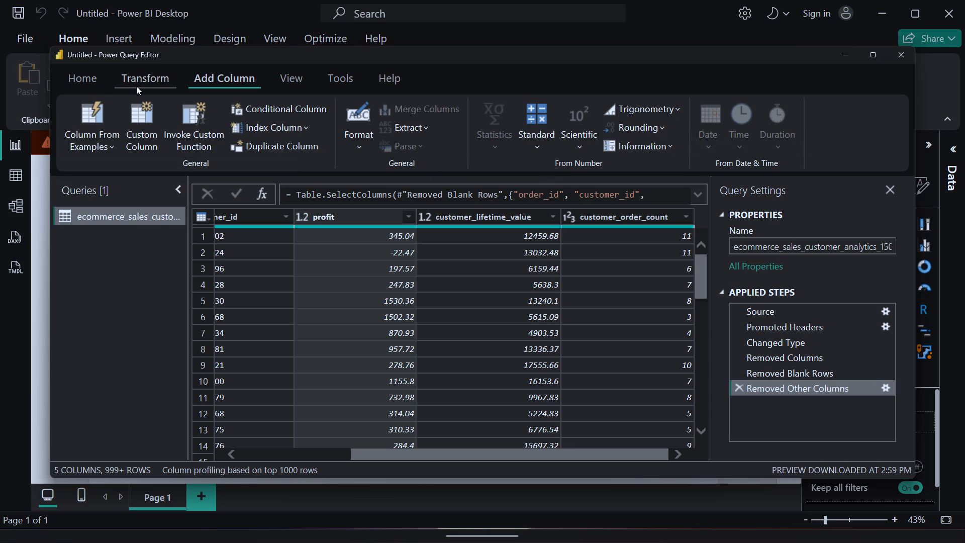
Review the query editor's transform, view and diagnostics options, including the list of columns to go to.
left_click(136, 86)
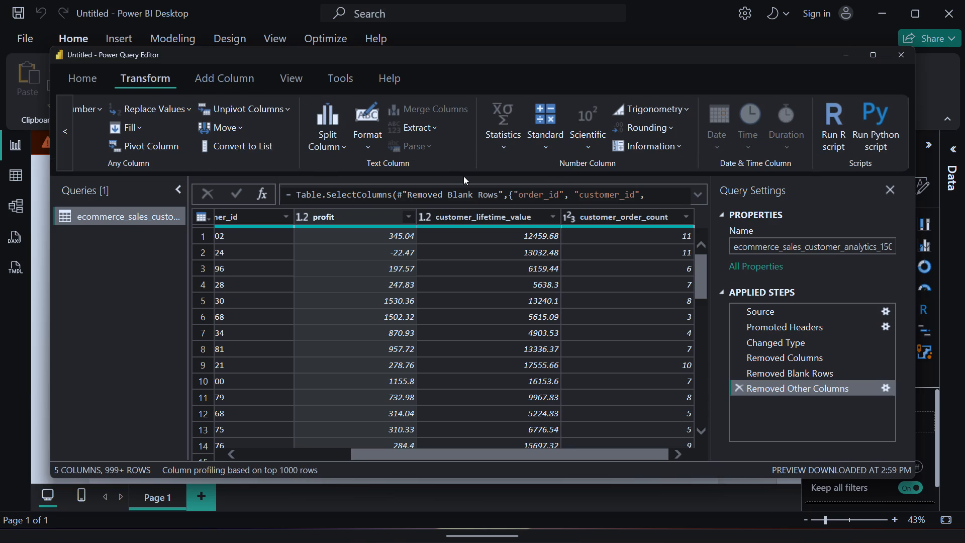
scroll(336, 147, "right", 3)
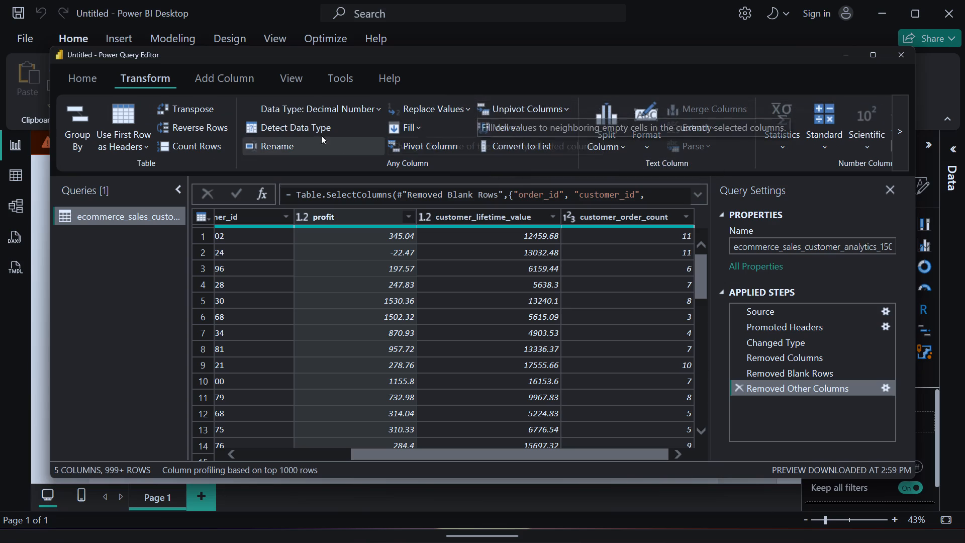
scroll(318, 133, "left", 4)
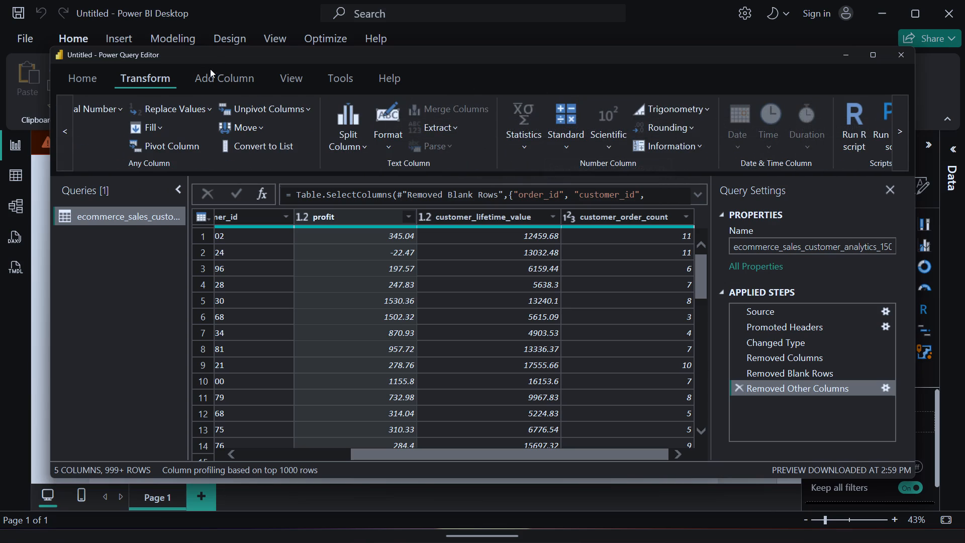
left_click(297, 74)
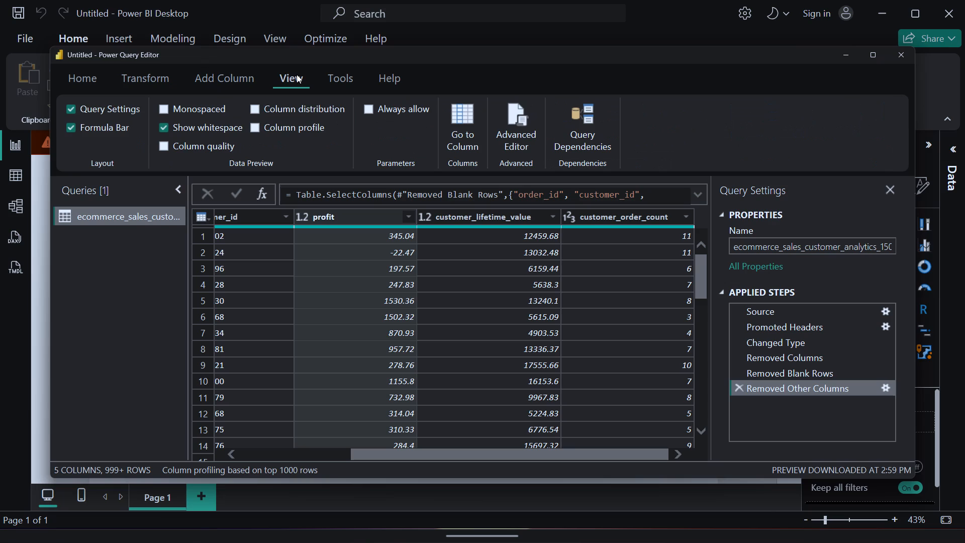
left_click(466, 126)
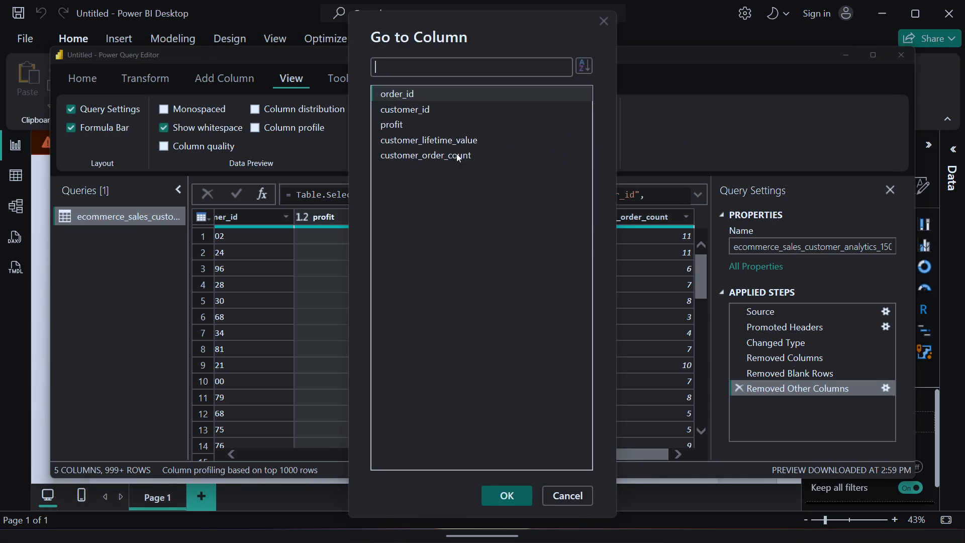
left_click(554, 490)
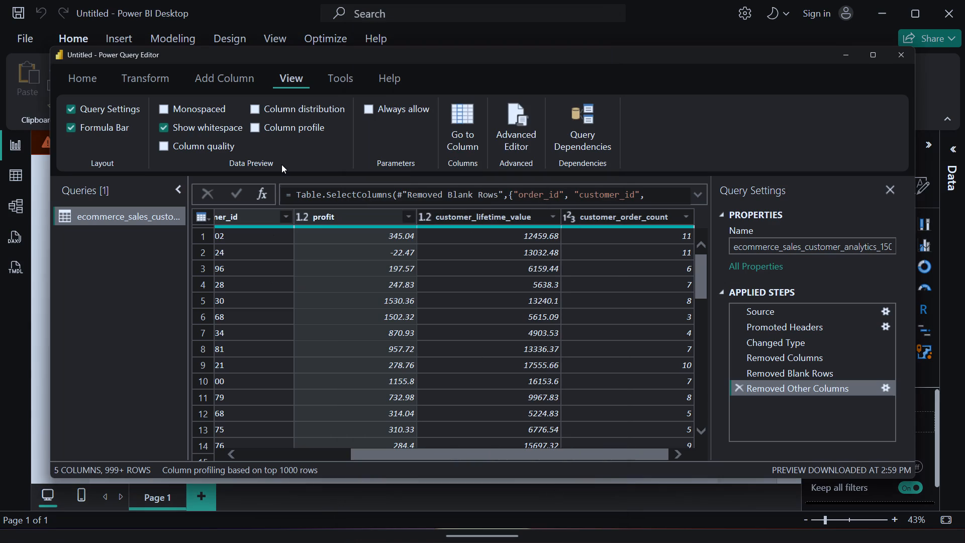
scroll(281, 164, "right", 1)
scroll(291, 118, "right", 1)
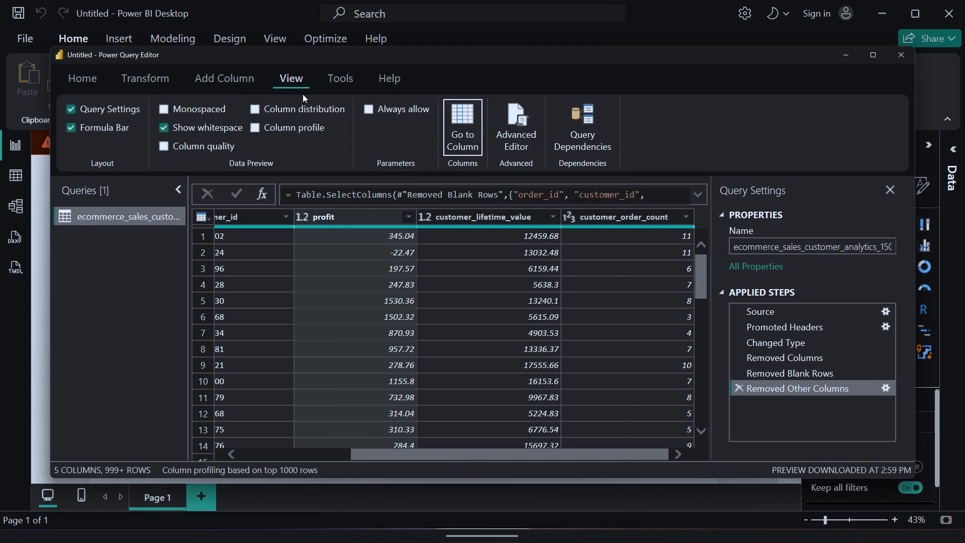
left_click(339, 82)
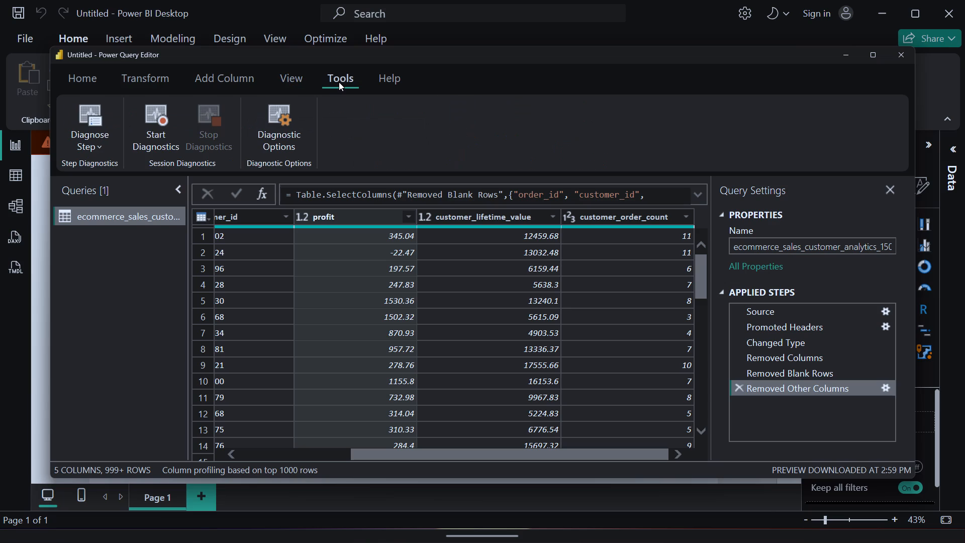
left_click(198, 75)
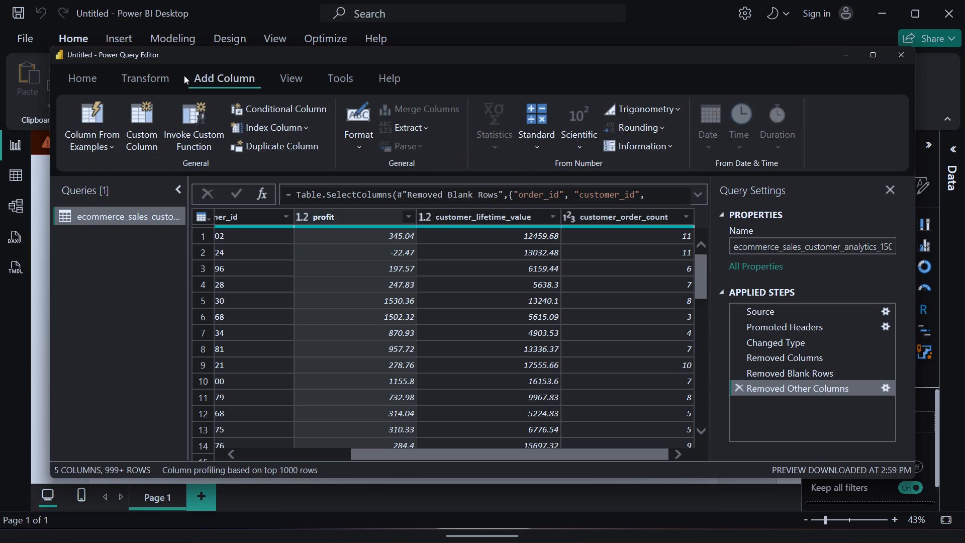
left_click(155, 74)
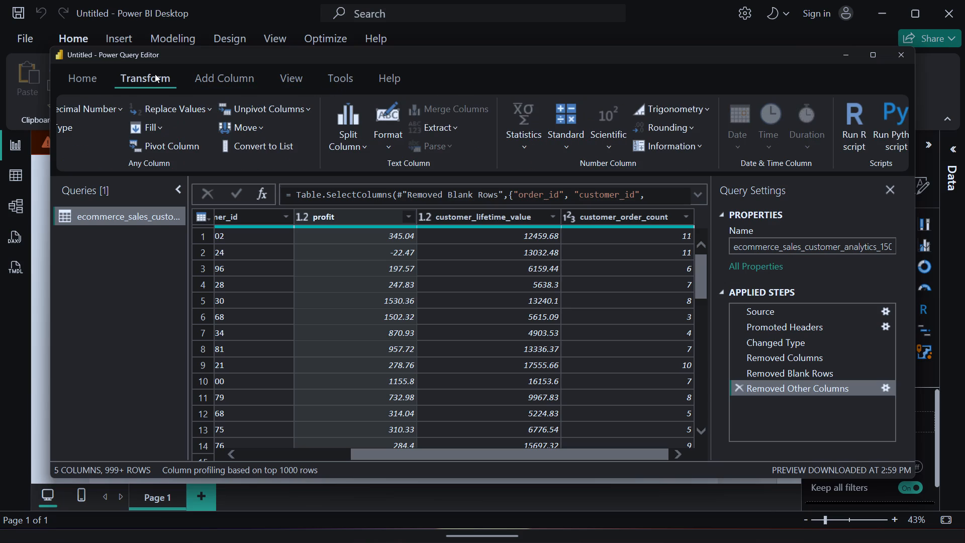
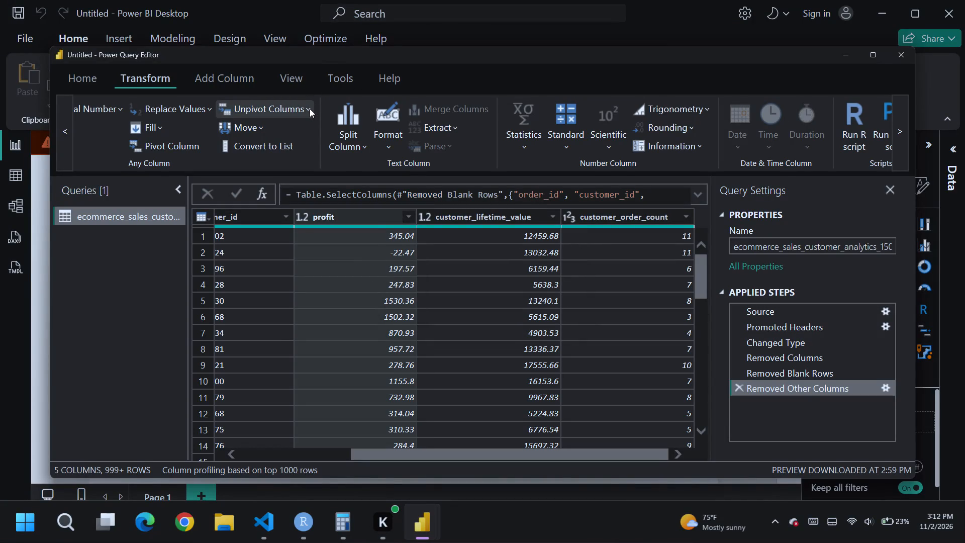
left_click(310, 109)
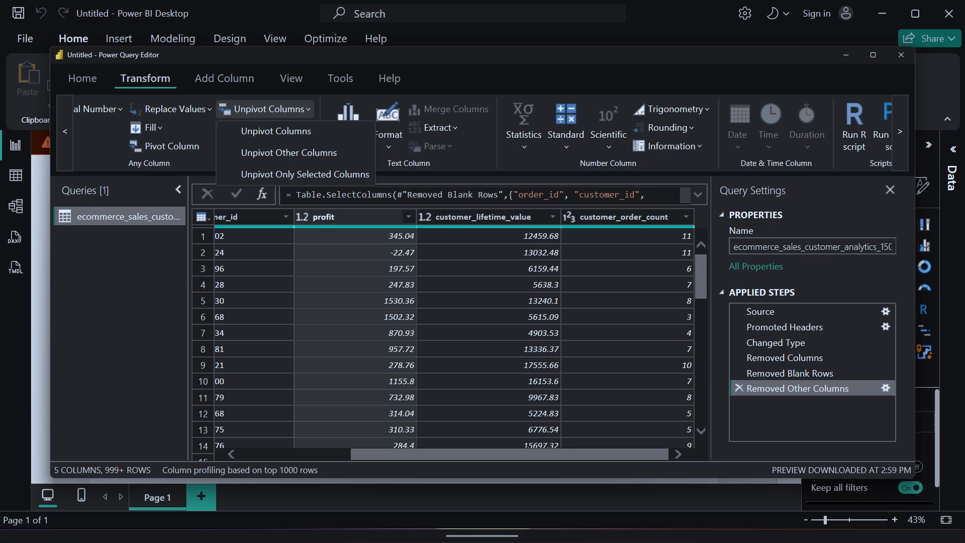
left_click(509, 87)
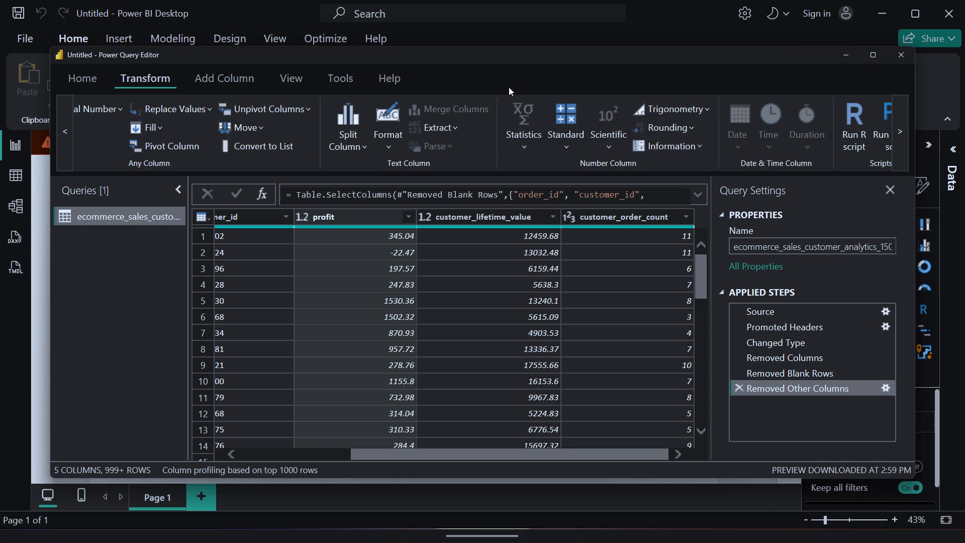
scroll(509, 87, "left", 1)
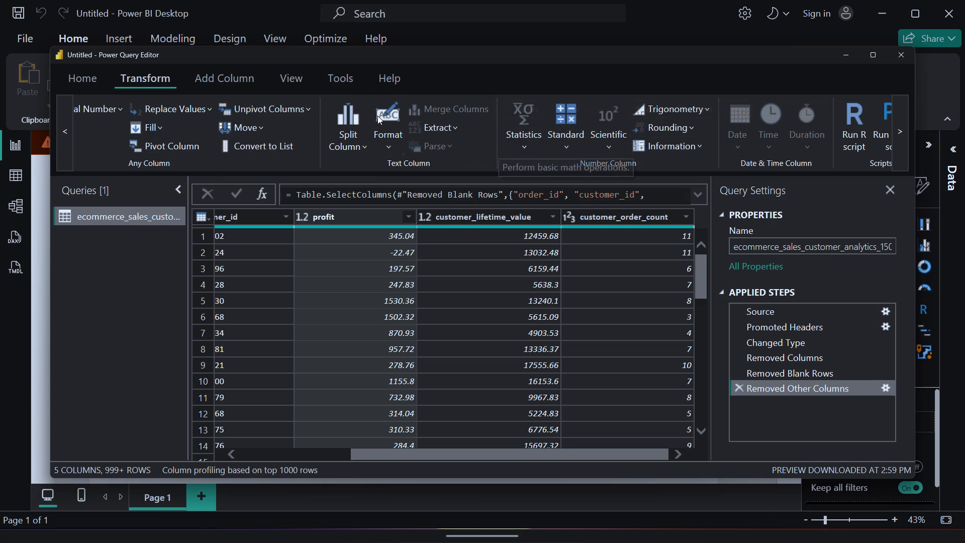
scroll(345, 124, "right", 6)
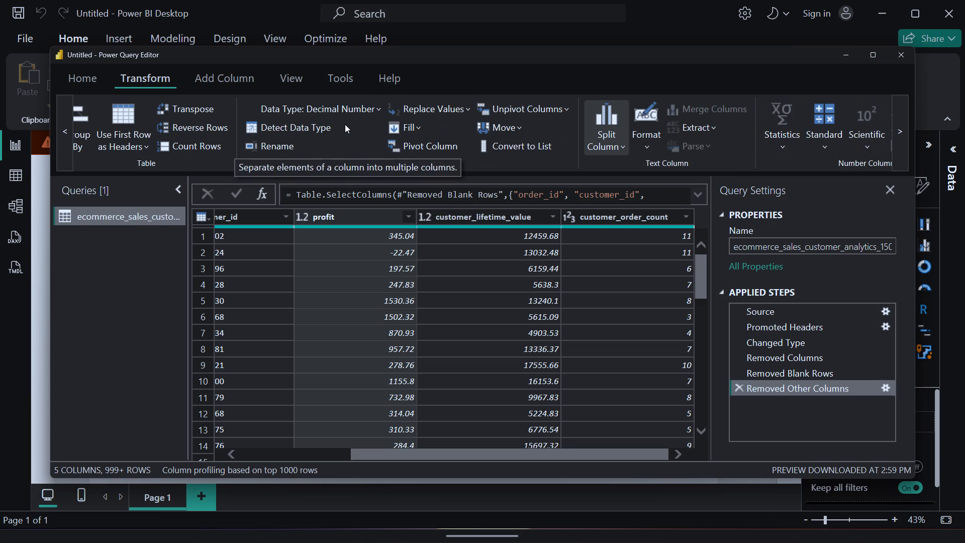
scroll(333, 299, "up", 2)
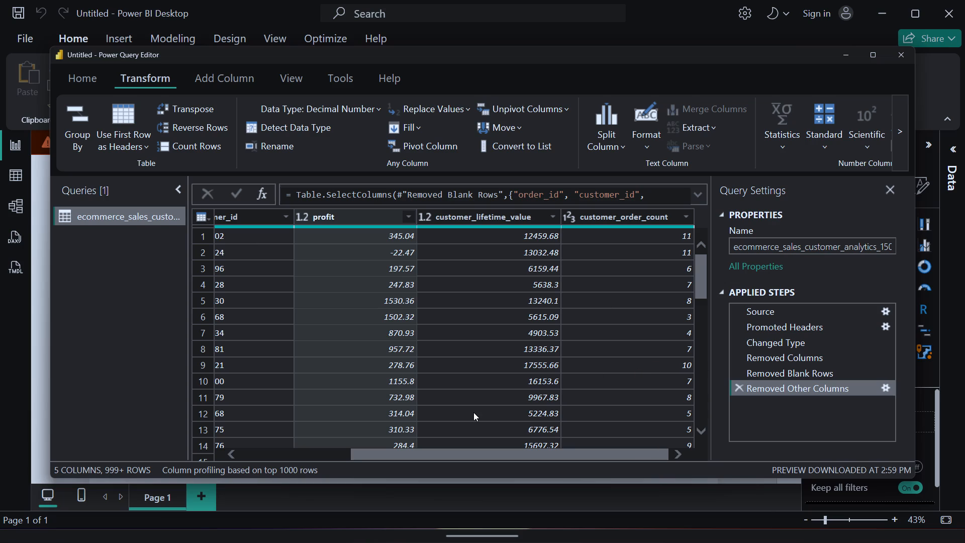
Close the query editor and apply the cleaned e-commerce sales query to the report with Close & Apply.
left_click(79, 77)
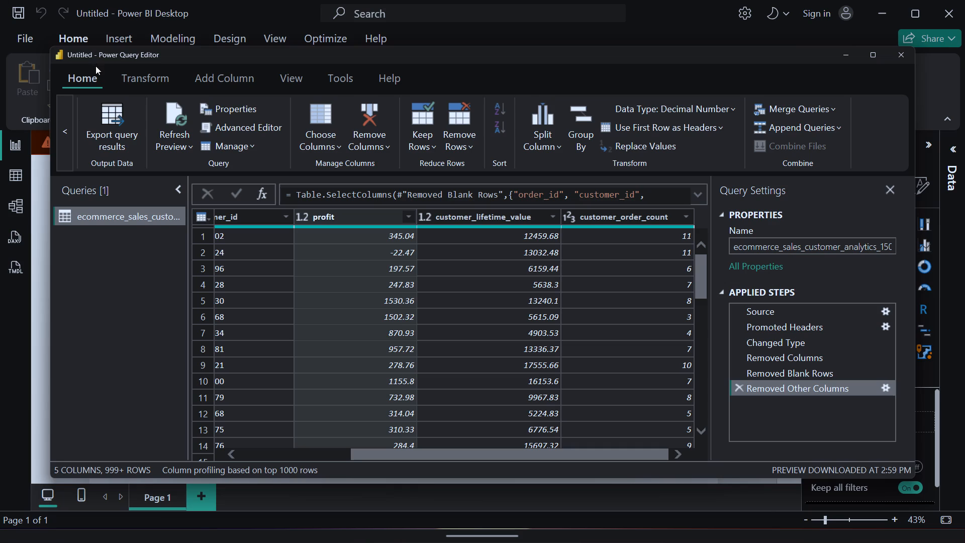
left_click(67, 139)
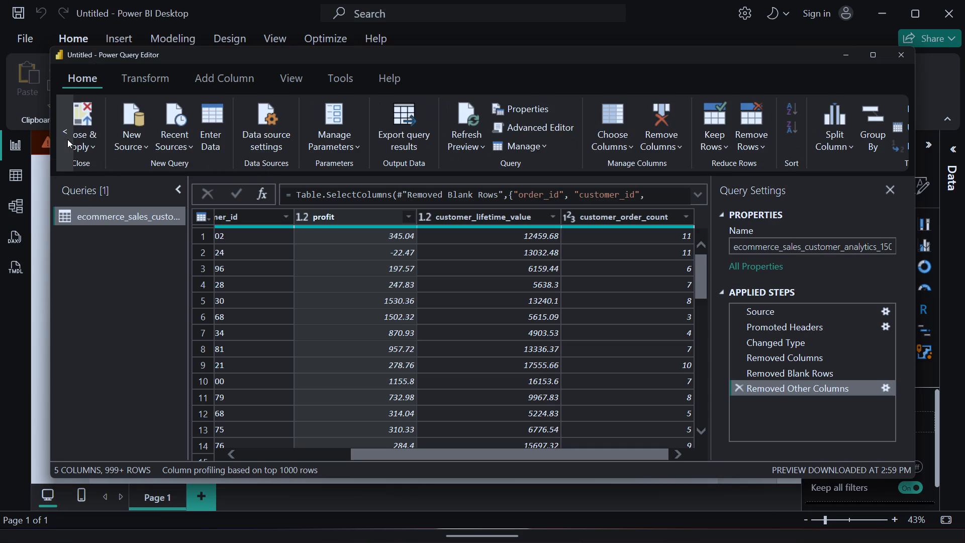
left_click(88, 131)
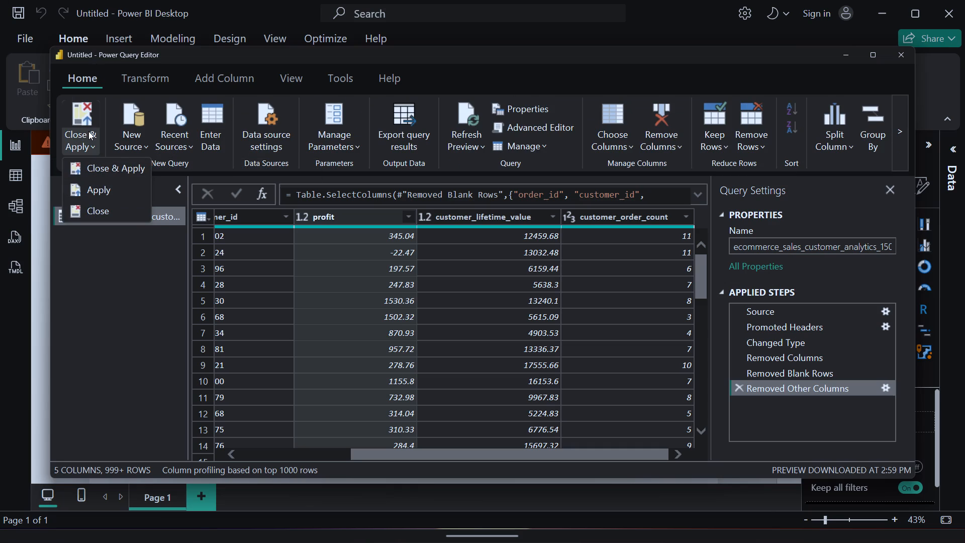
left_click(120, 168)
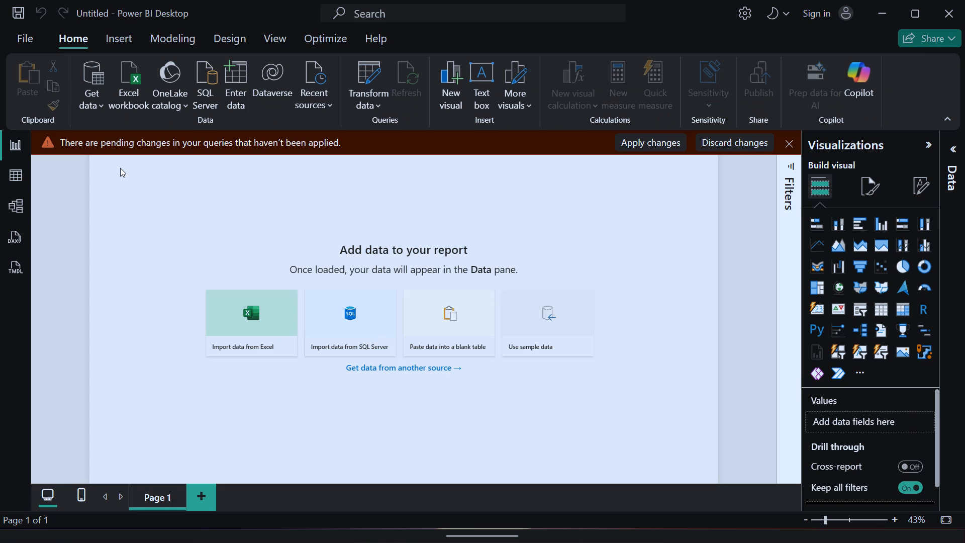
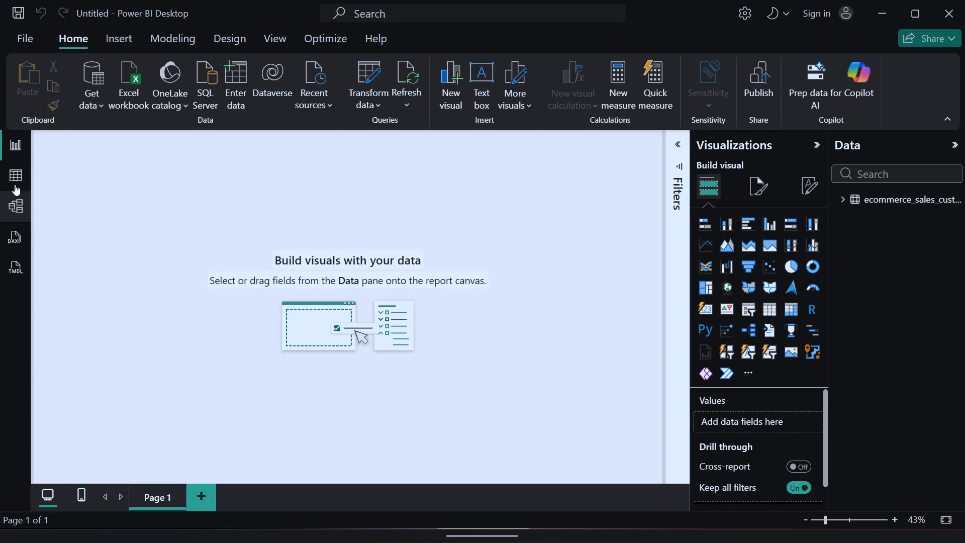
Look over the loaded e-commerce sales data in Report view, Table view and Model view.
left_click(17, 148)
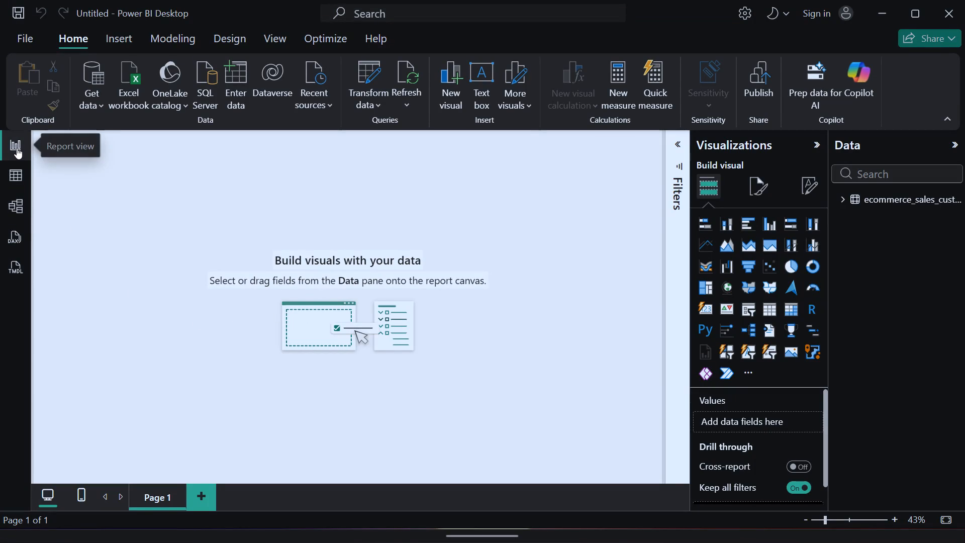
left_click(17, 148)
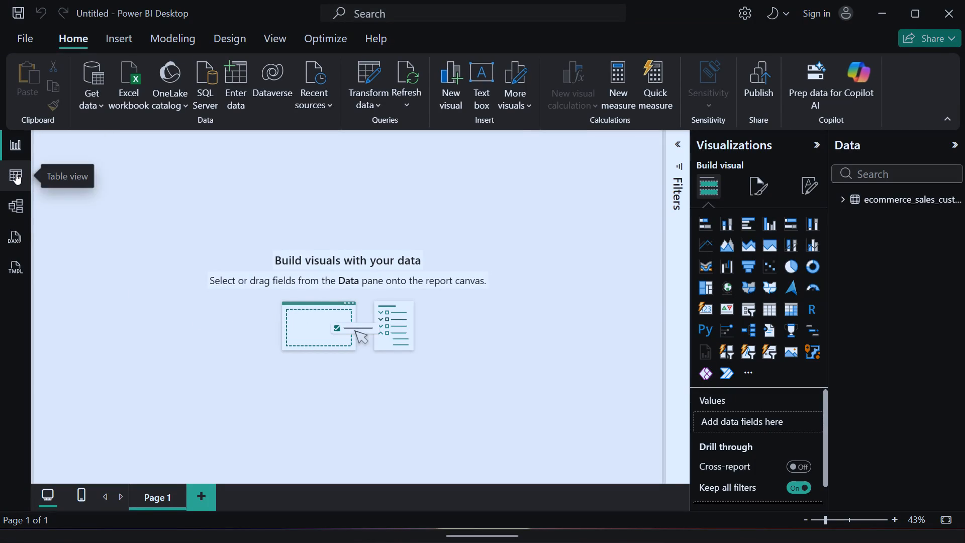
left_click(16, 173)
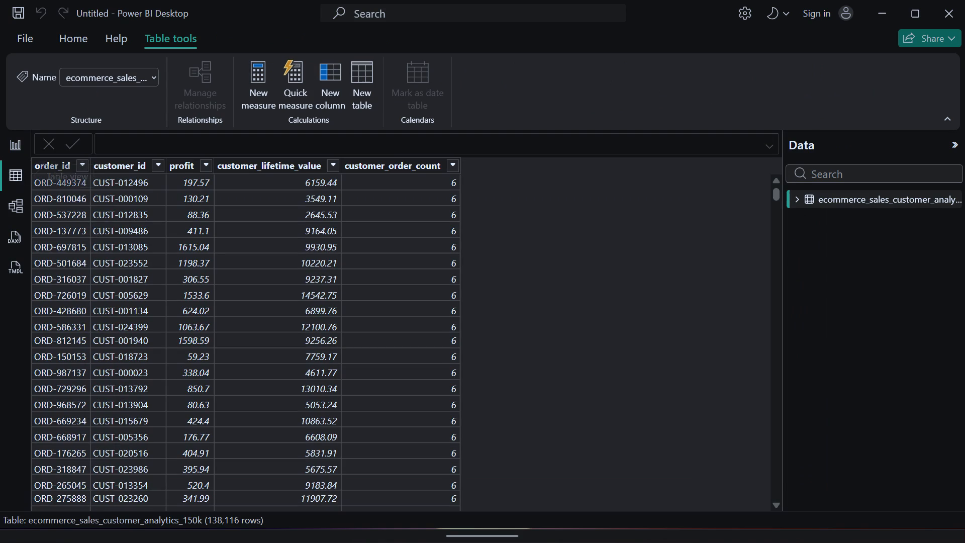
left_click(25, 196)
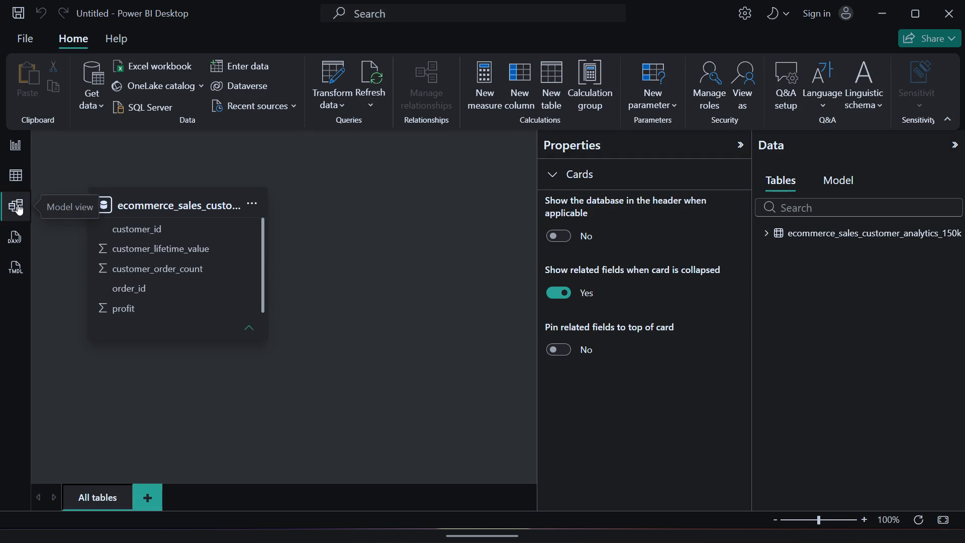
left_click(11, 232)
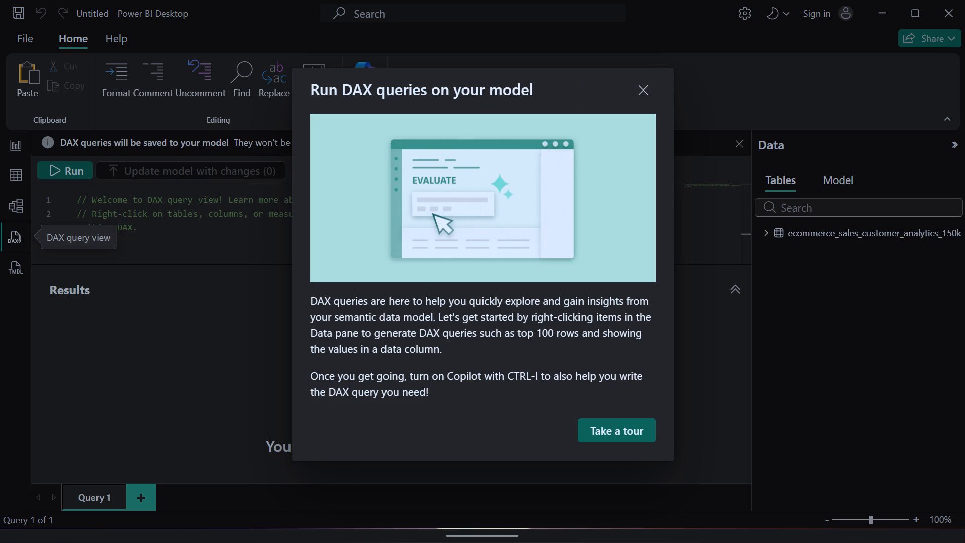
left_click(610, 428)
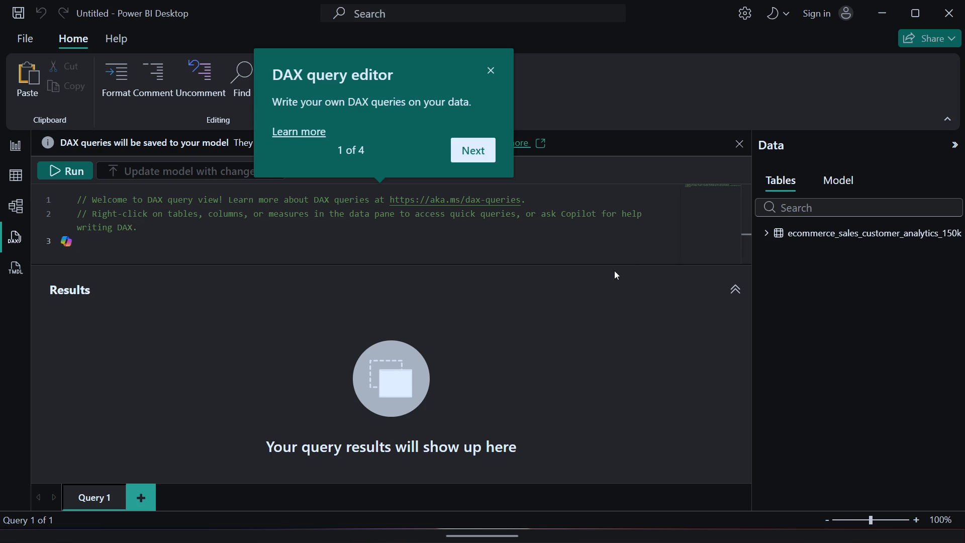
left_click(484, 142)
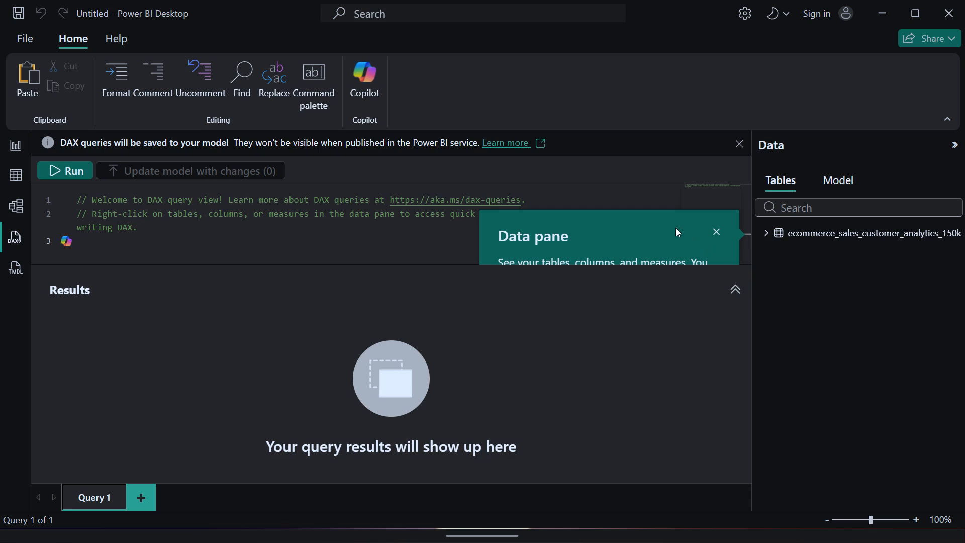
left_click_drag(675, 228, 586, 363)
left_click(586, 363)
left_click(736, 283)
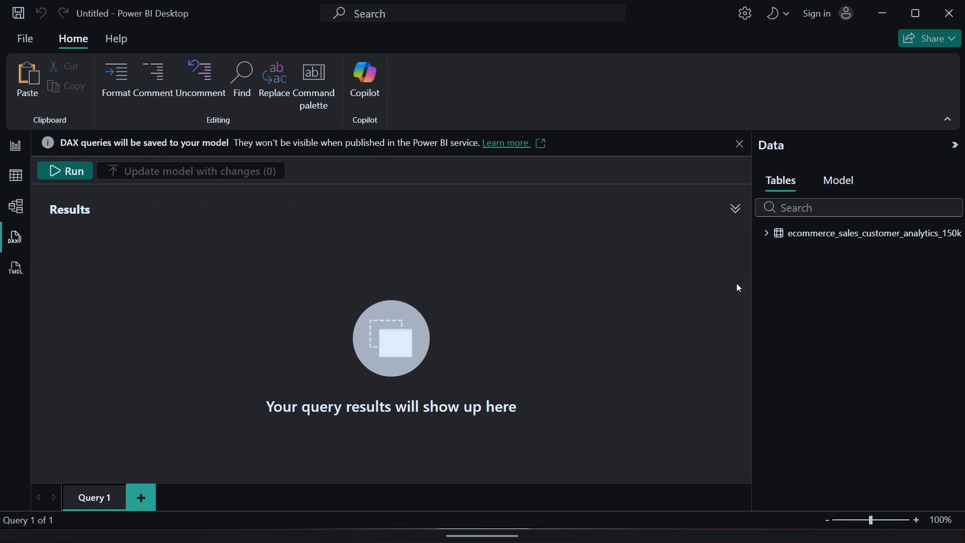
left_click(728, 201)
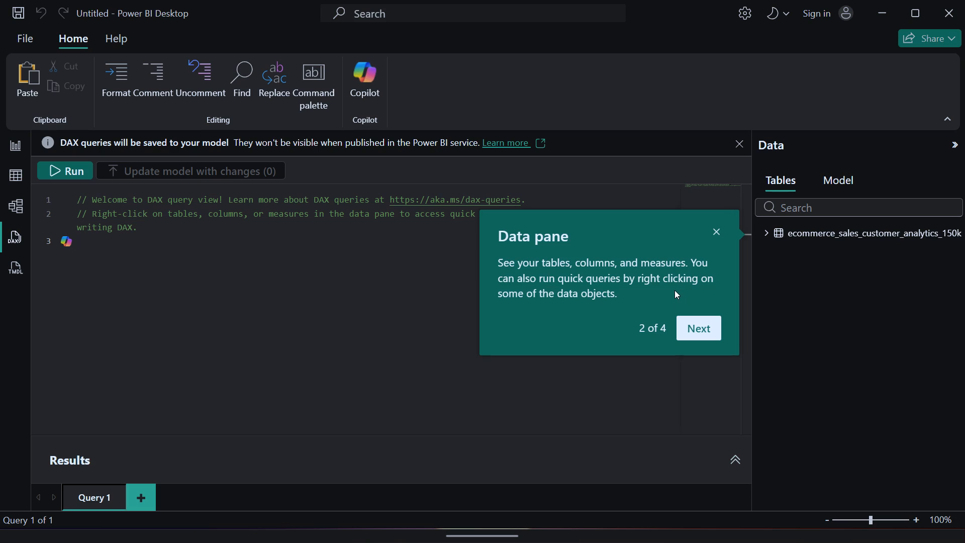
left_click(699, 323)
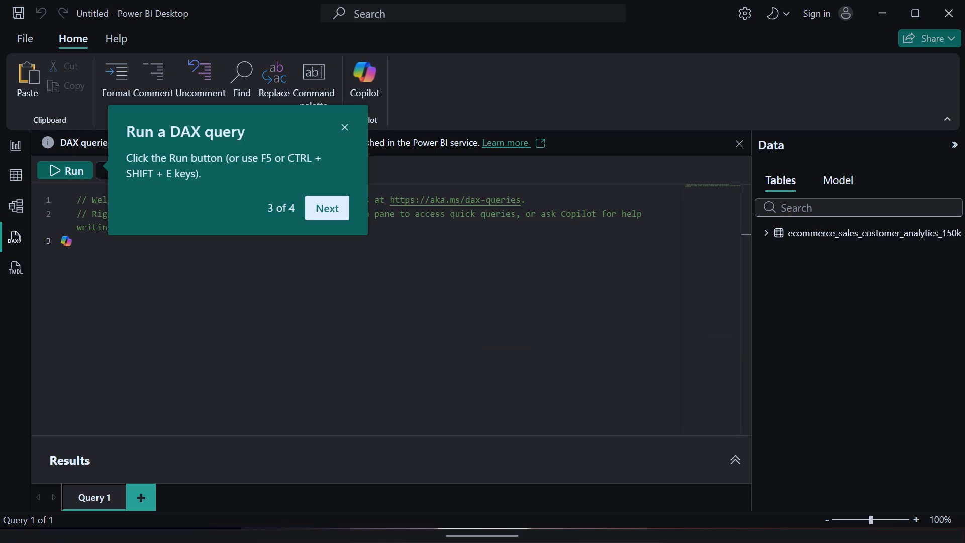
left_click(338, 215)
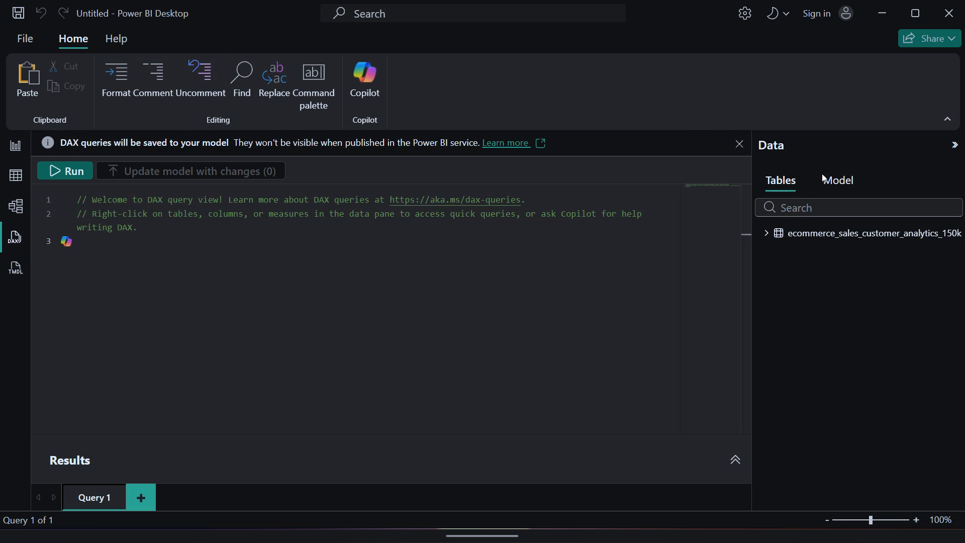
Examine the semantic model's object list and the fields of the ecommerce_sales_customer_analytics_150k table in DAX query view.
left_click(836, 183)
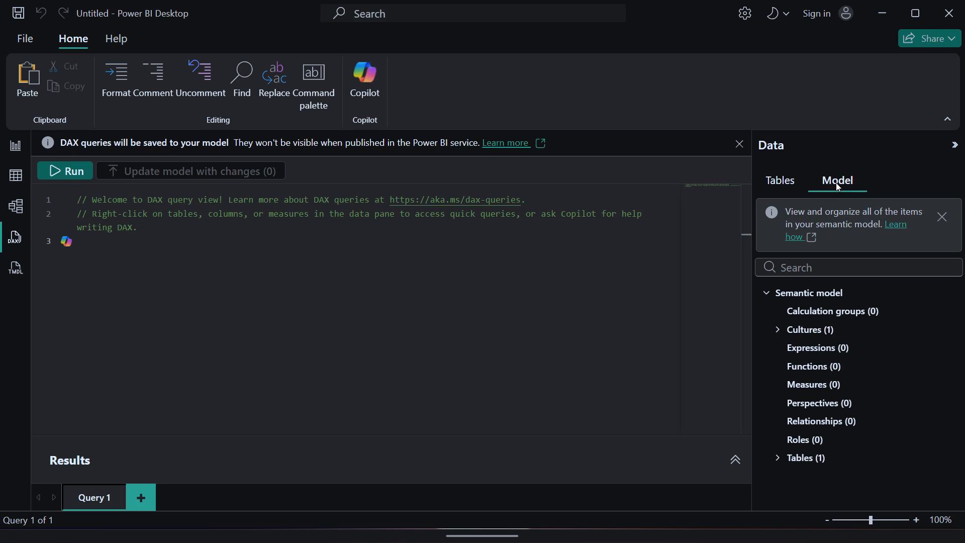
scroll(808, 344, "down", 2)
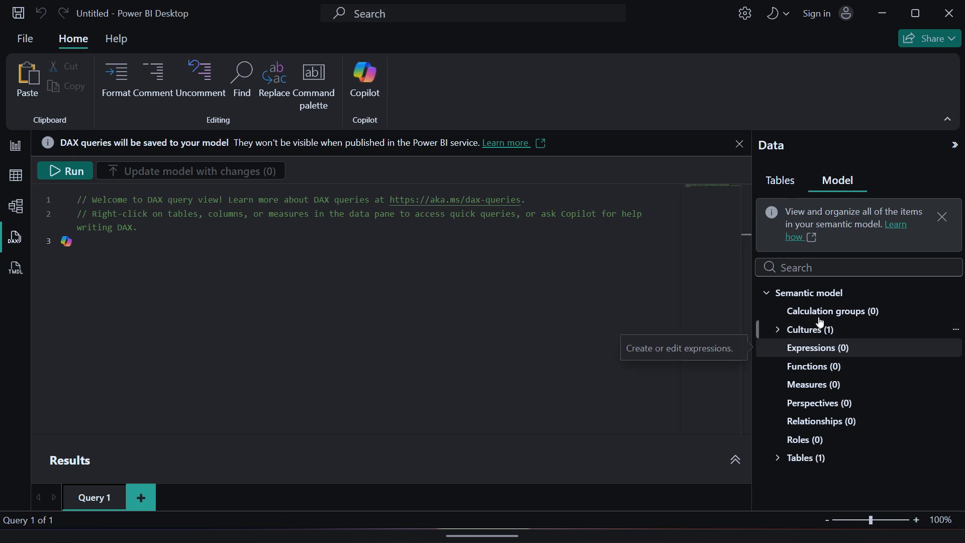
left_click(777, 185)
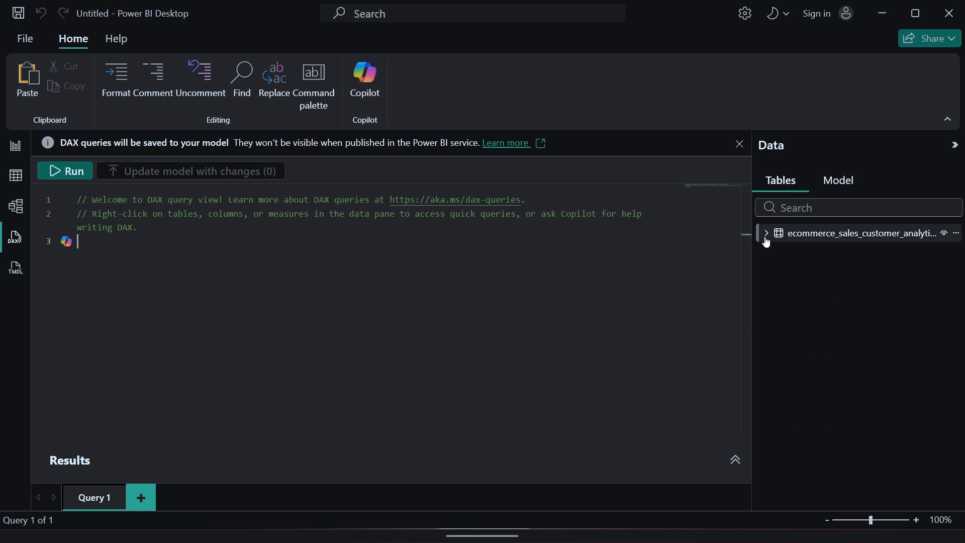
left_click(764, 236)
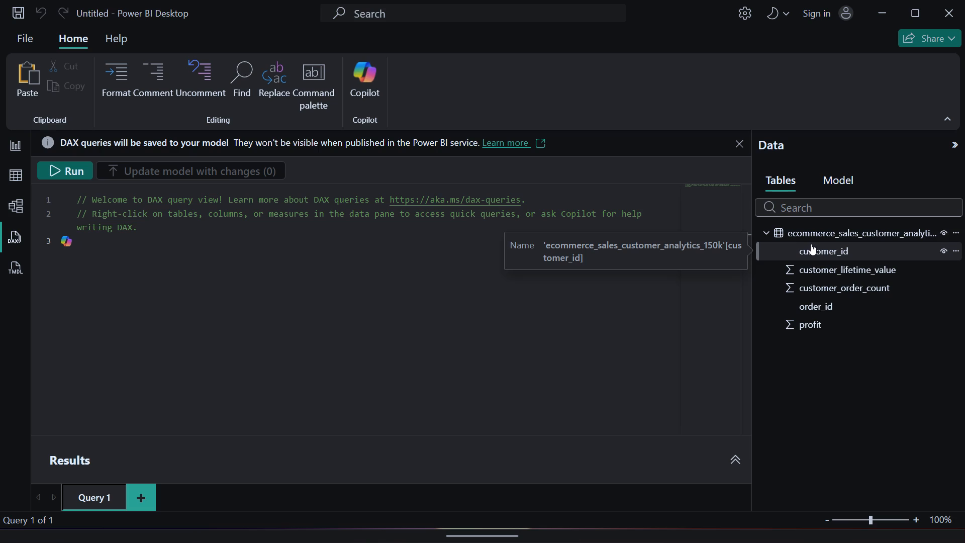
left_click(809, 244)
scroll(413, 339, "down", 2)
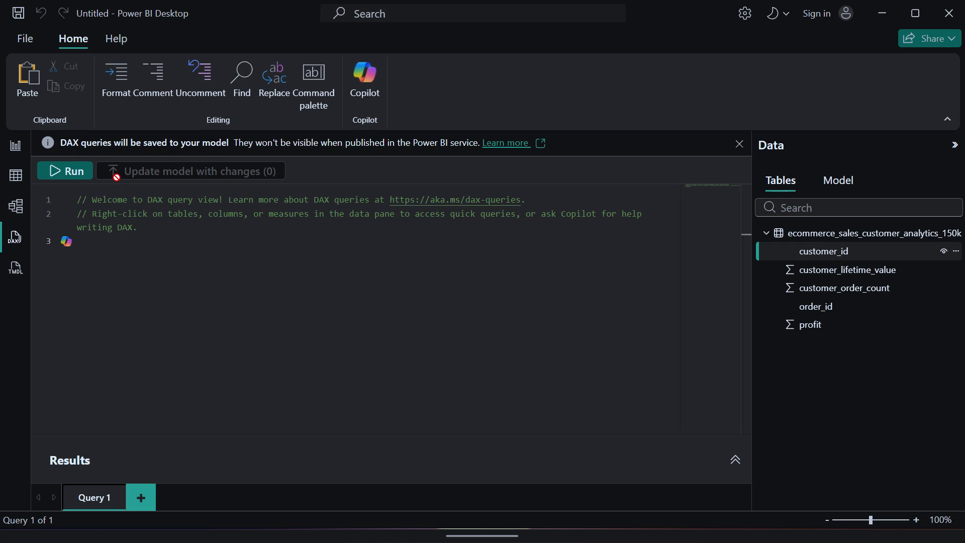
Open TMDL view, go through its quick-edits introduction and read the example script.
left_click(15, 265)
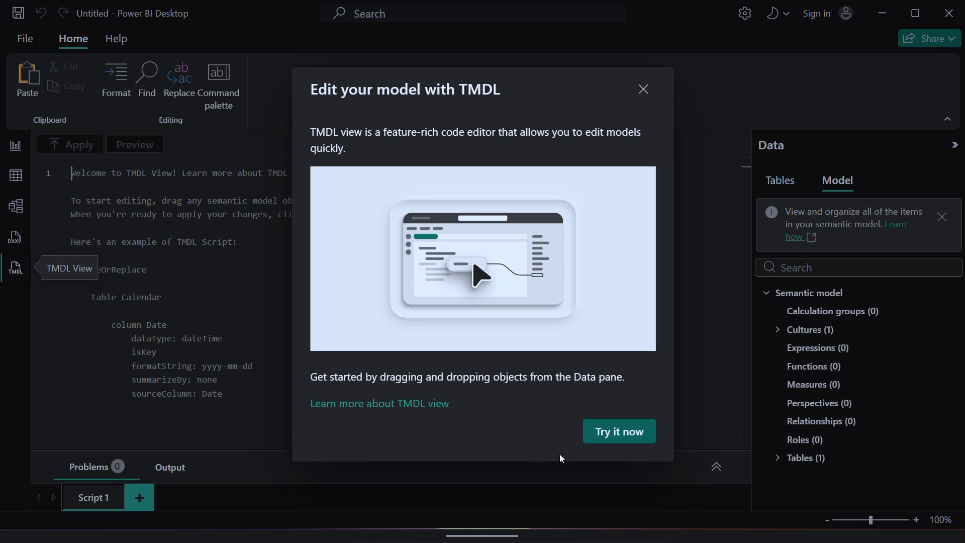
left_click(587, 433)
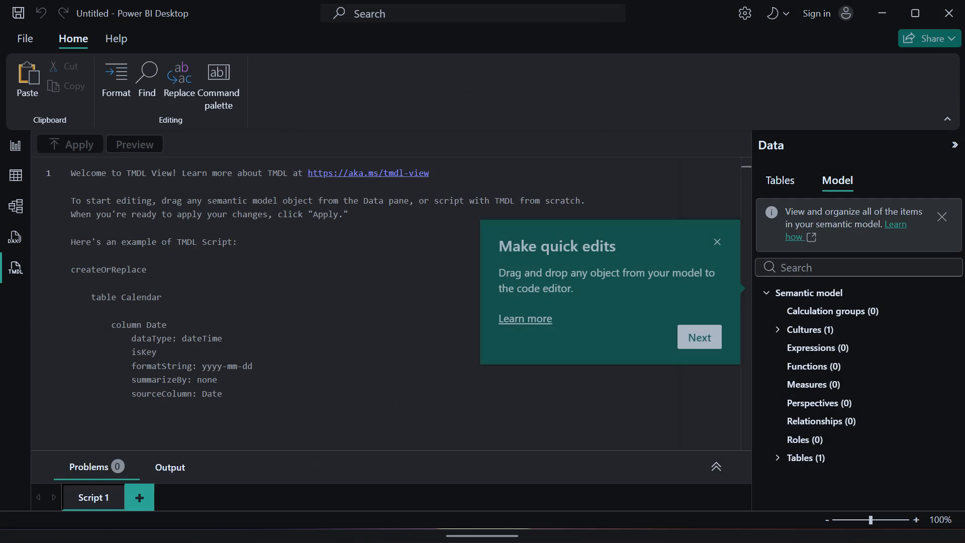
left_click(702, 328)
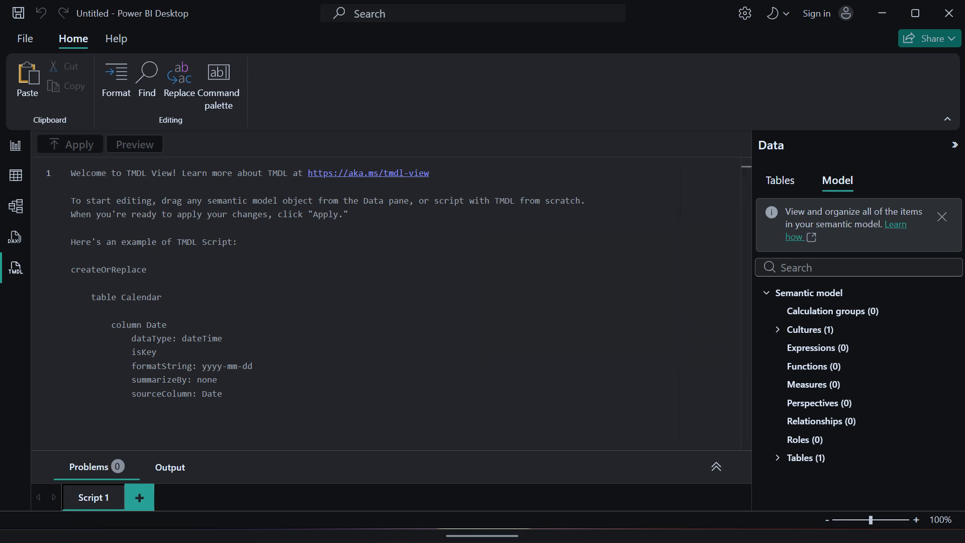
scroll(505, 272, "down", 1)
scroll(505, 272, "up", 1)
Revisit Model view and Report view, ending on the sales table's rows in Table view.
left_click(12, 203)
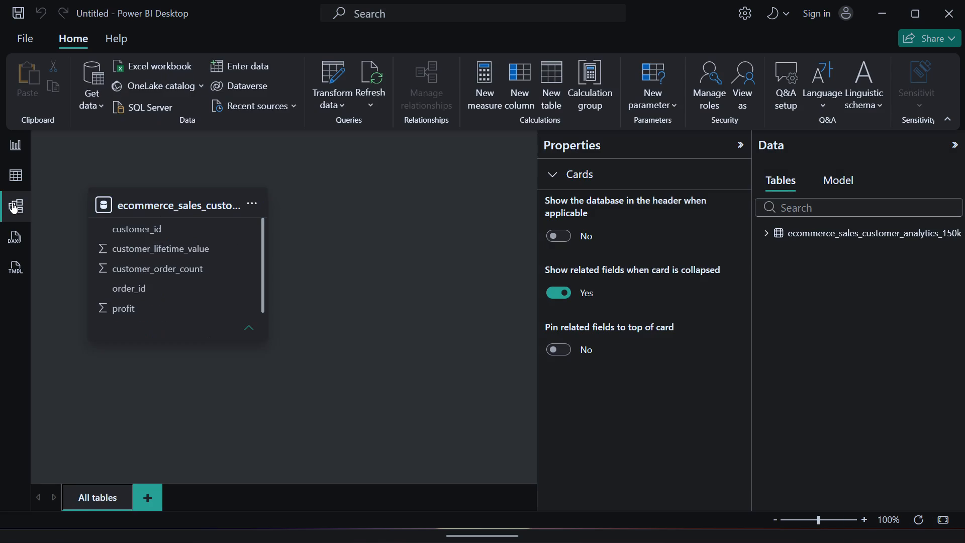
left_click(11, 171)
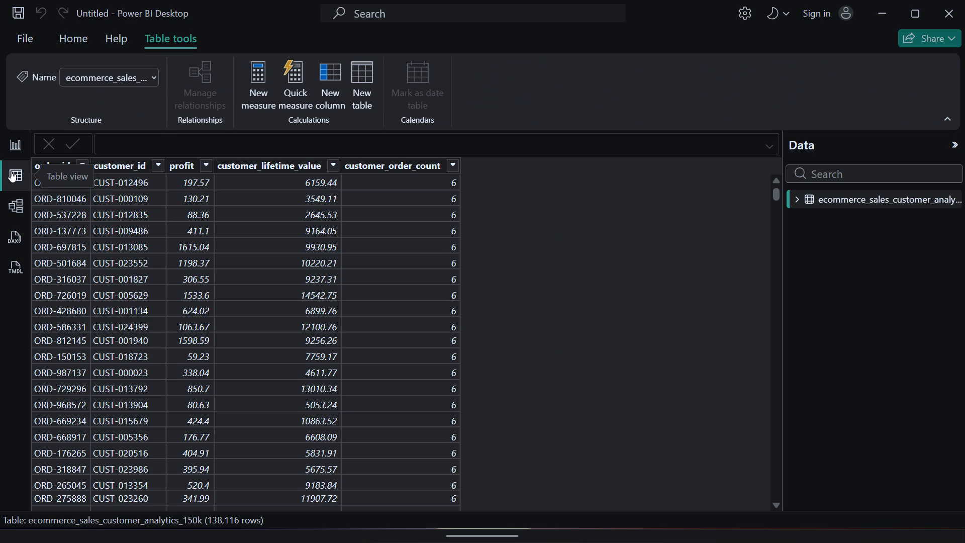
left_click(11, 136)
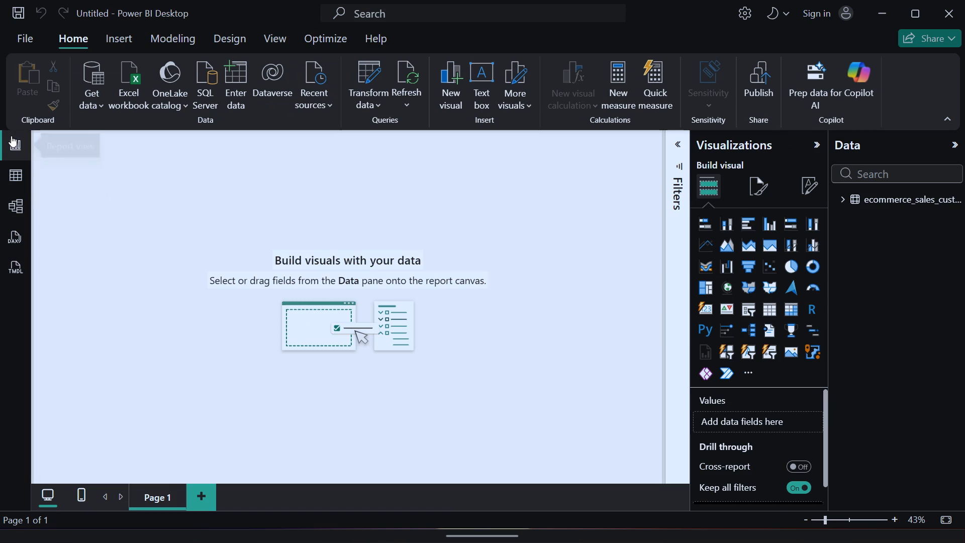
left_click(10, 170)
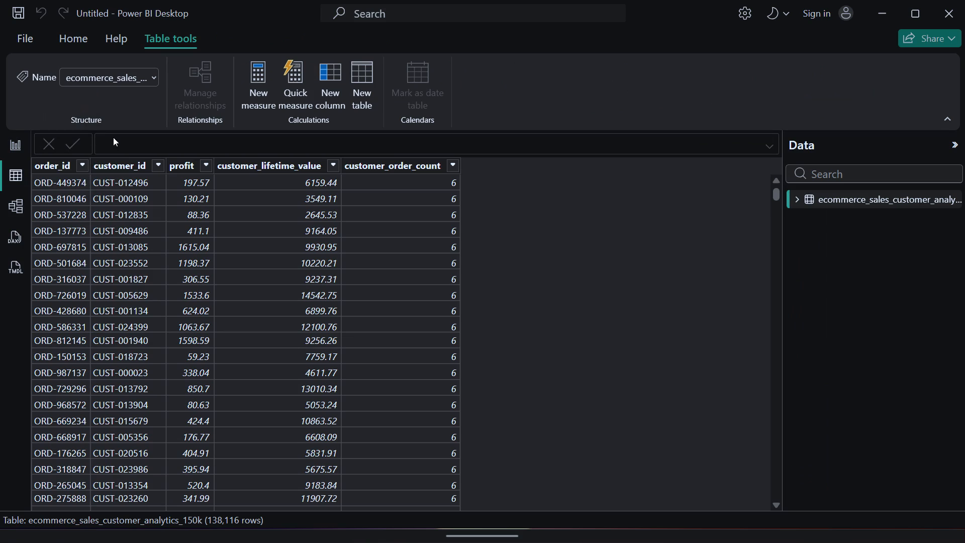
Start a new measure in the ecommerce_sales_customer_analytics_150k table.
left_click(139, 138)
left_click(267, 95)
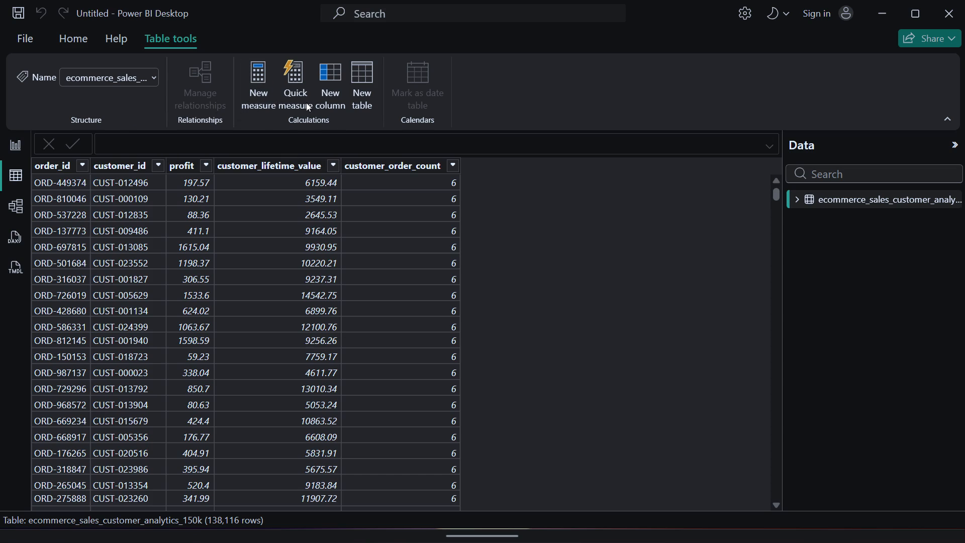
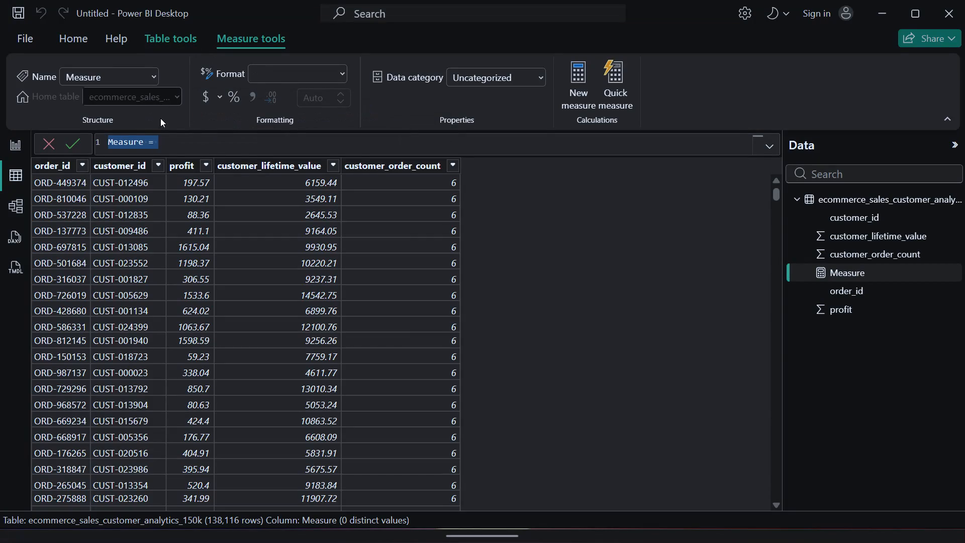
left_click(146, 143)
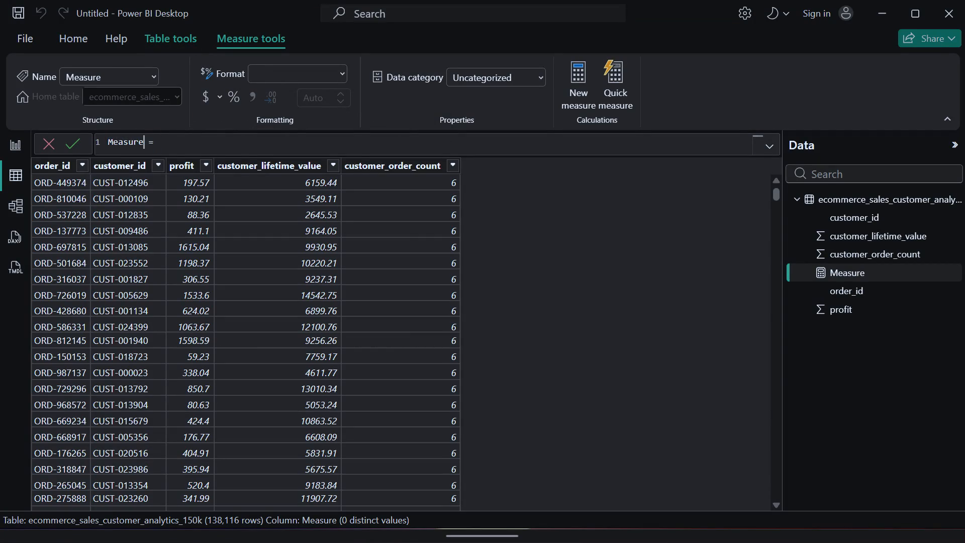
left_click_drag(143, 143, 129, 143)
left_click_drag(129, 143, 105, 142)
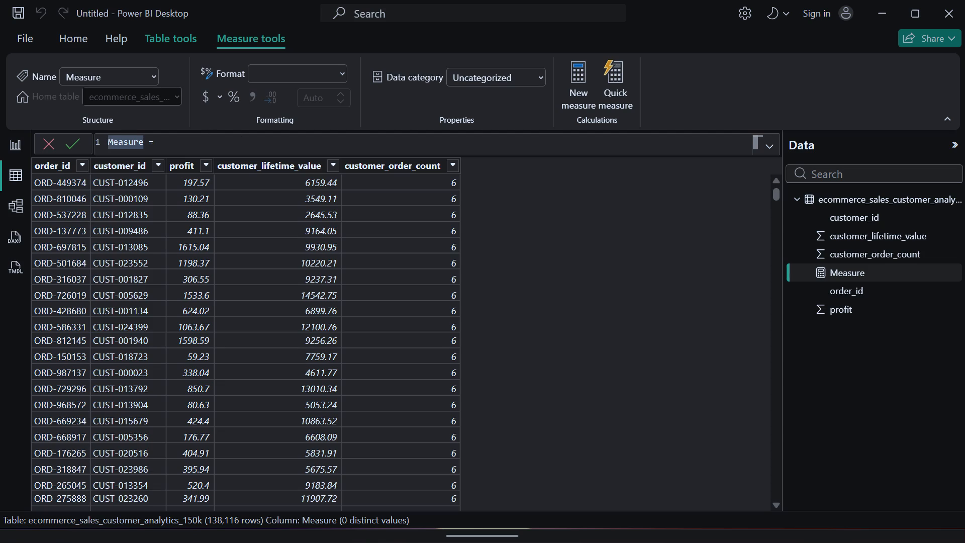
Sort the sales table by customer_lifetime_value in descending order.
left_click(332, 164)
left_click(332, 164)
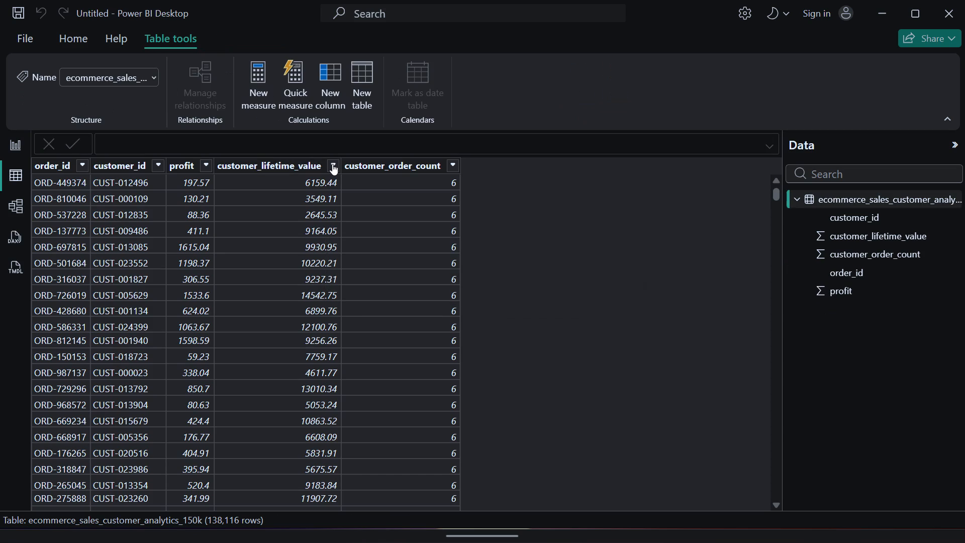
left_click(332, 164)
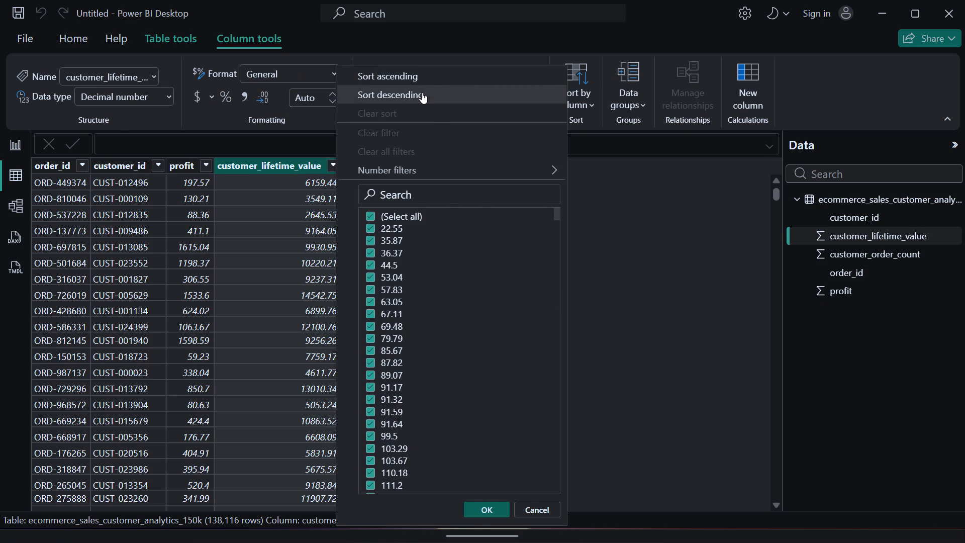
left_click(422, 93)
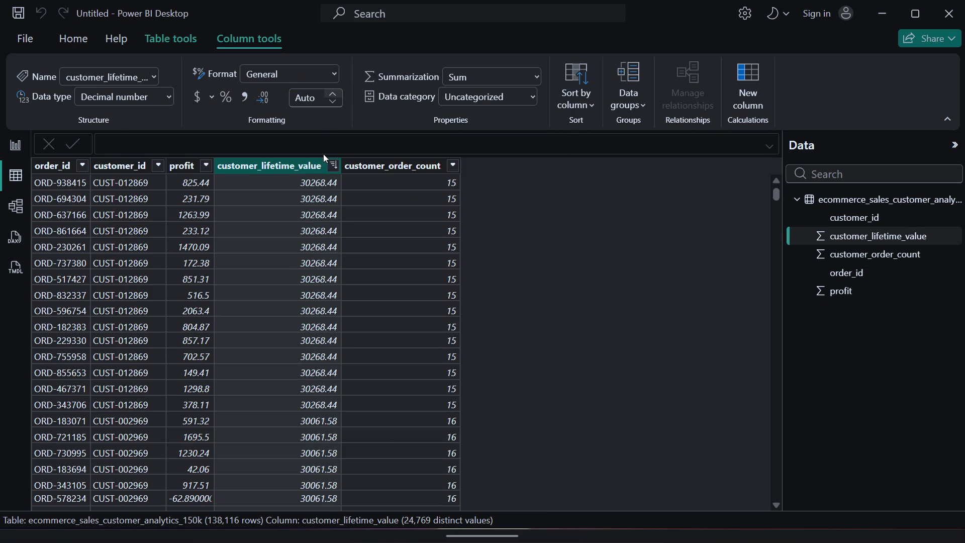
Examine the table rows in customer_lifetime_value order and look over that column's sort and filter options.
scroll(324, 267, "down", 1)
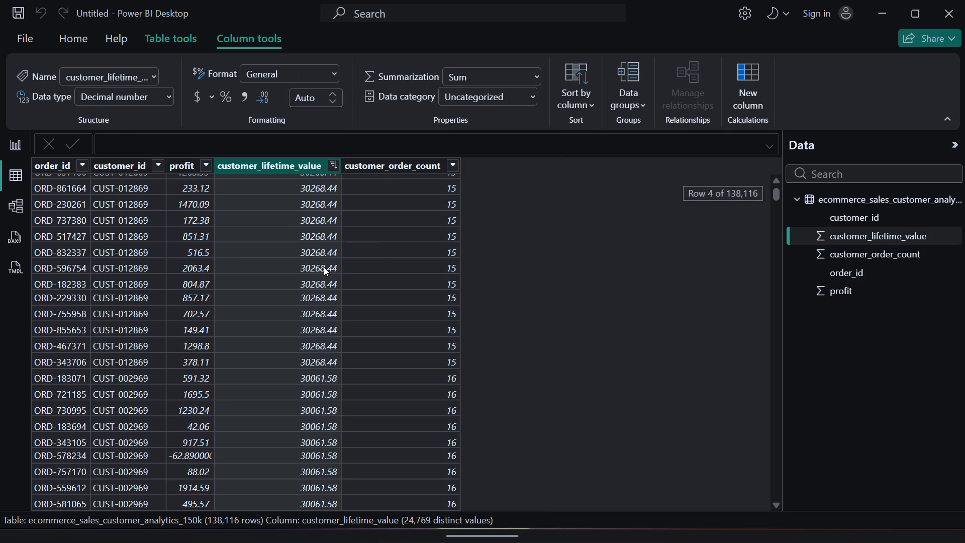
scroll(324, 267, "right", 2)
scroll(324, 267, "down", 1)
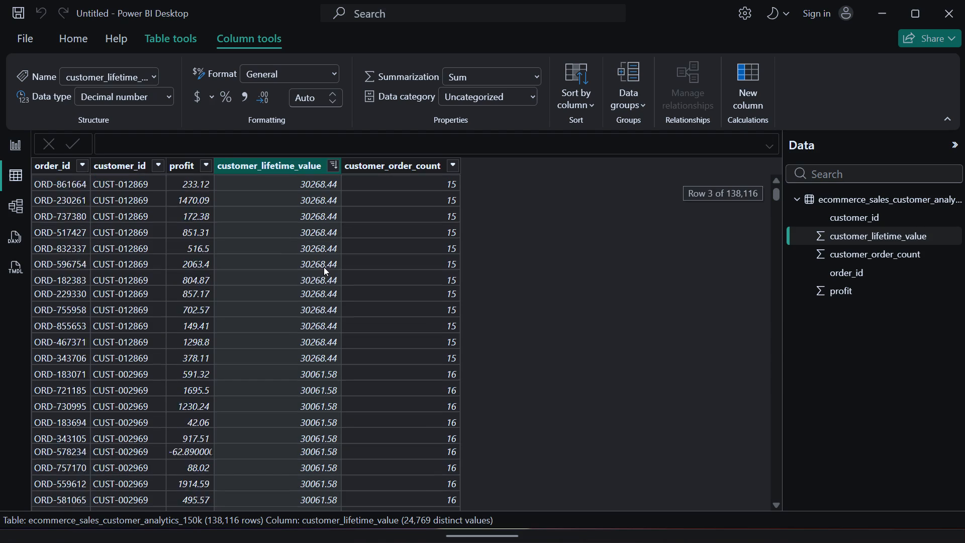
scroll(324, 267, "down", 8)
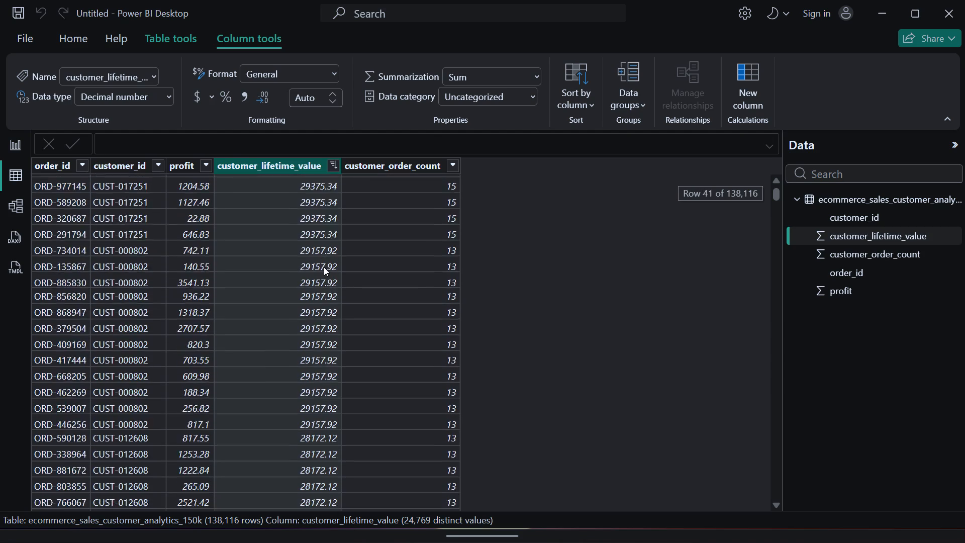
scroll(324, 267, "down", 3)
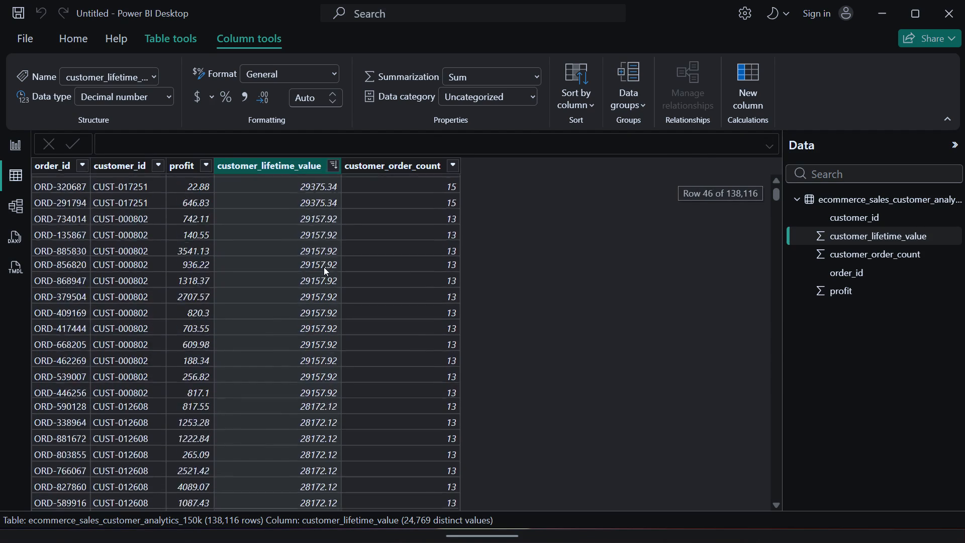
scroll(324, 267, "up", 4)
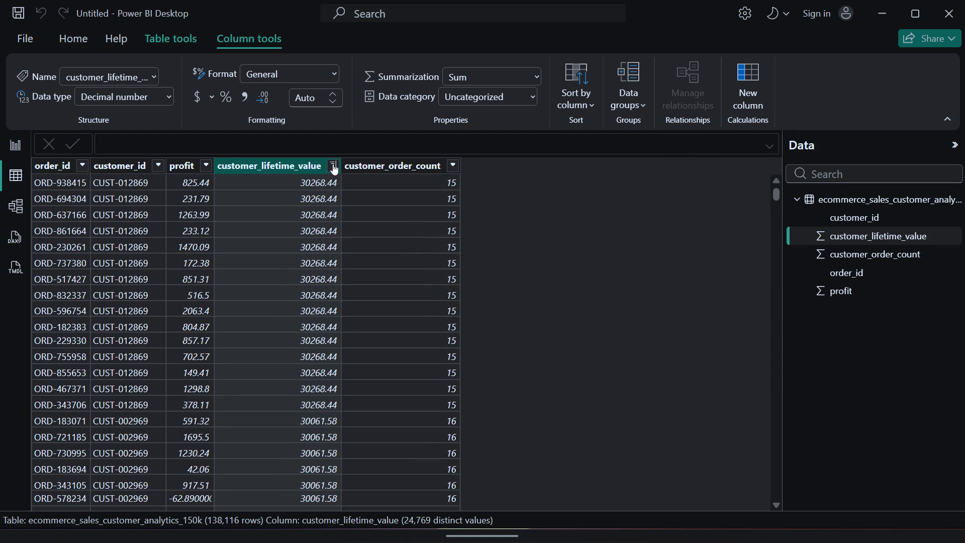
left_click(333, 164)
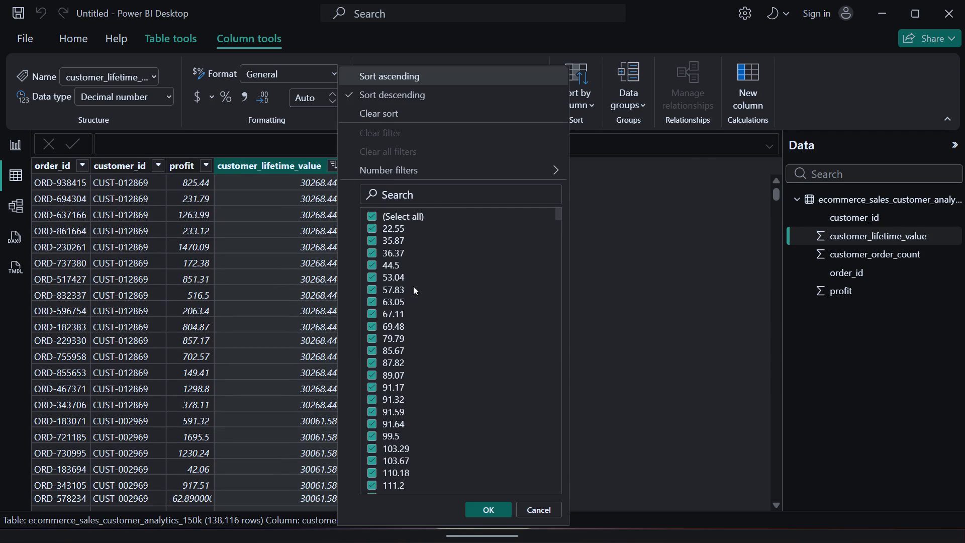
left_click(536, 506)
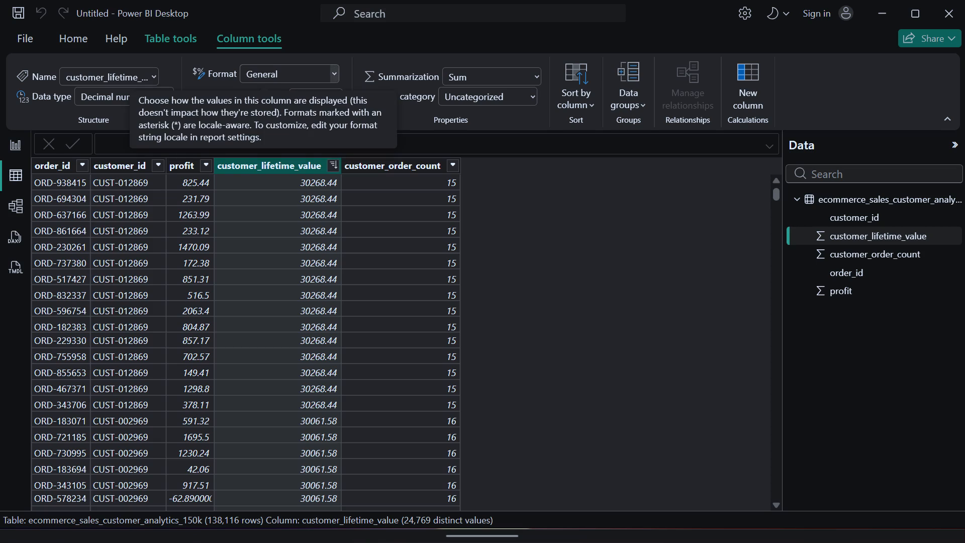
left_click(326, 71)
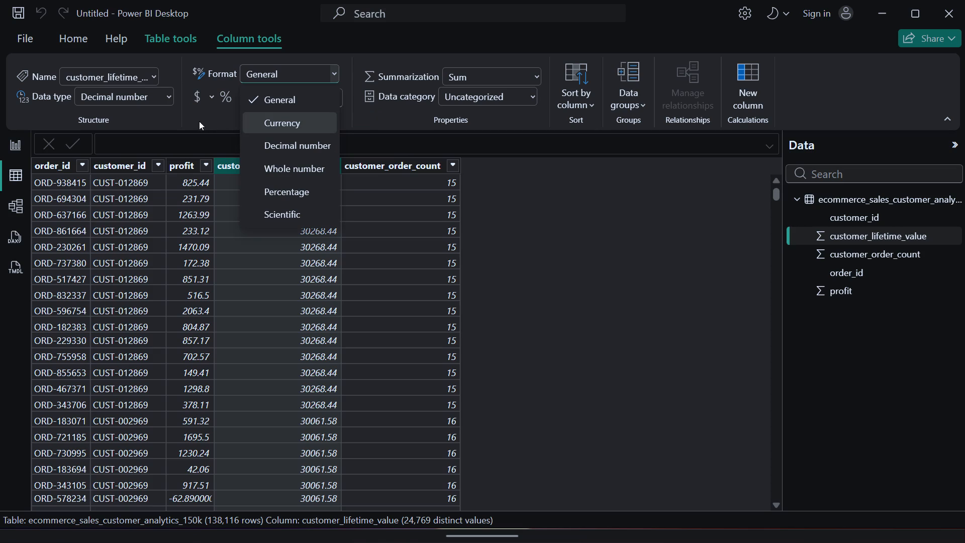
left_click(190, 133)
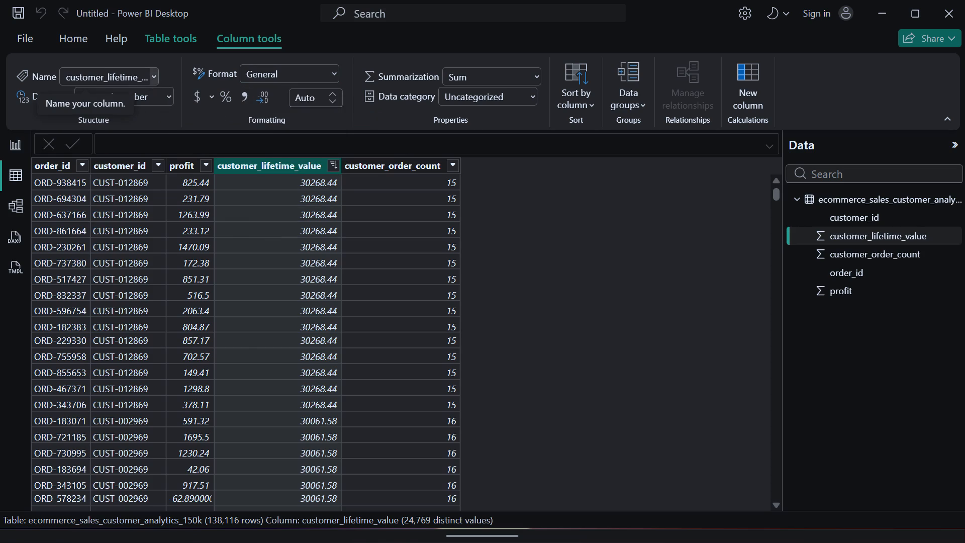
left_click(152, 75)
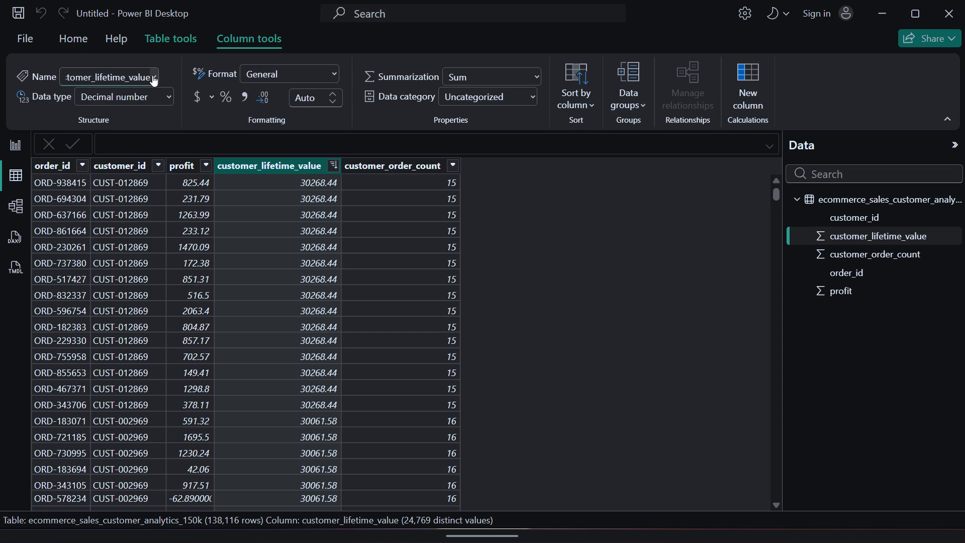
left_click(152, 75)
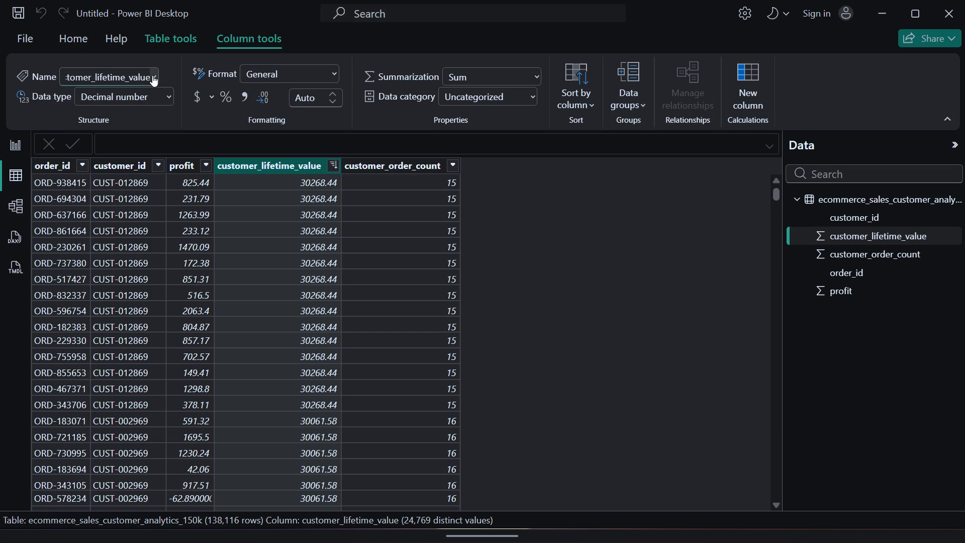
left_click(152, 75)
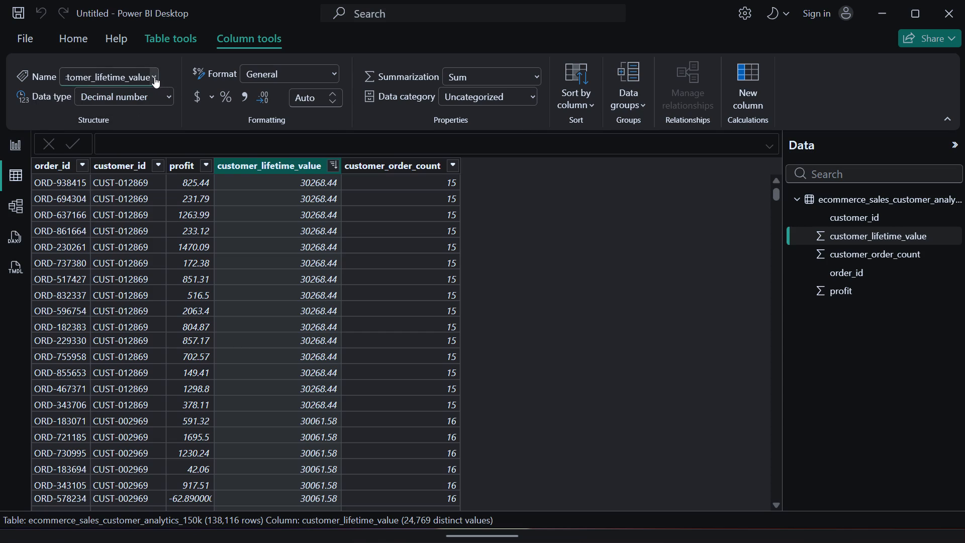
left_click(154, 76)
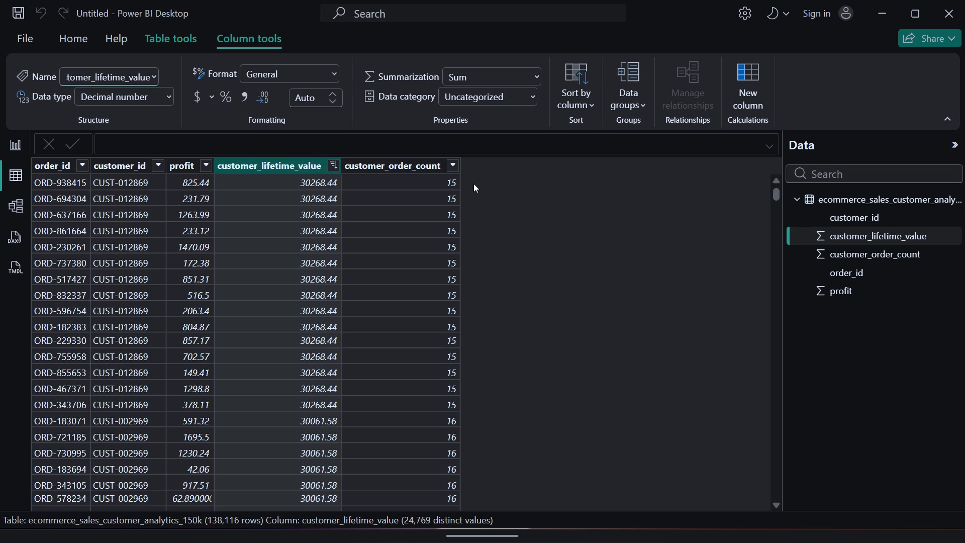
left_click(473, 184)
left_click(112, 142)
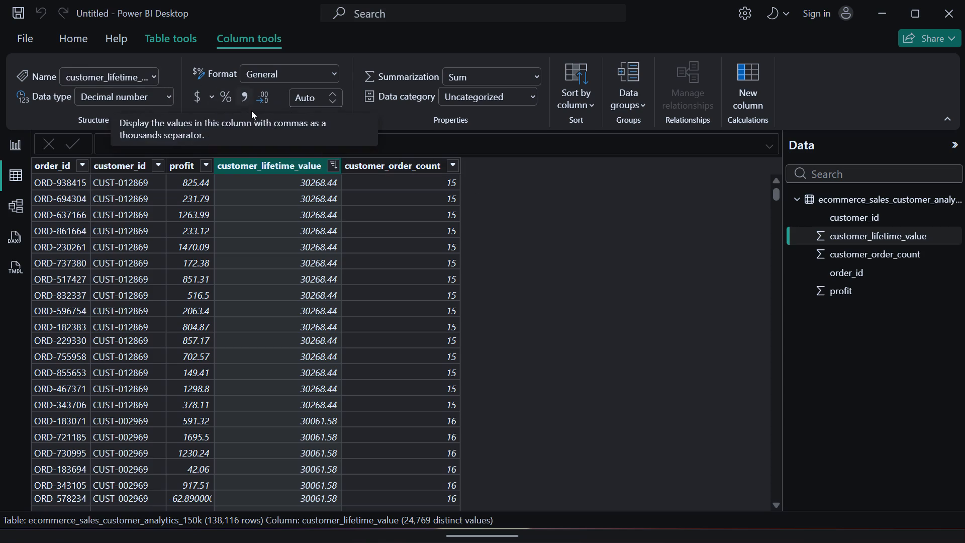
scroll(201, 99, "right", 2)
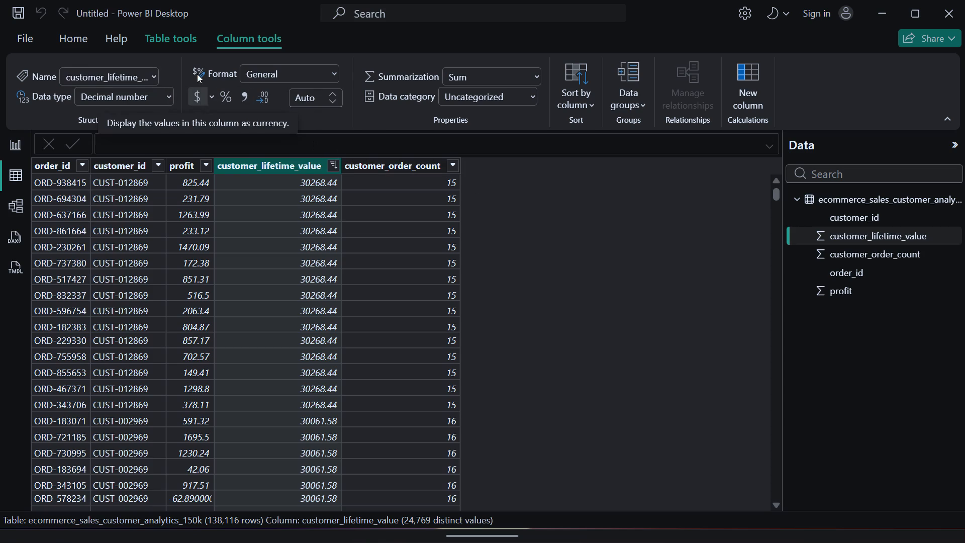
Start a new measure in the ecommerce_sales_customer_analytics_150k table and name it customer value.
left_click(178, 37)
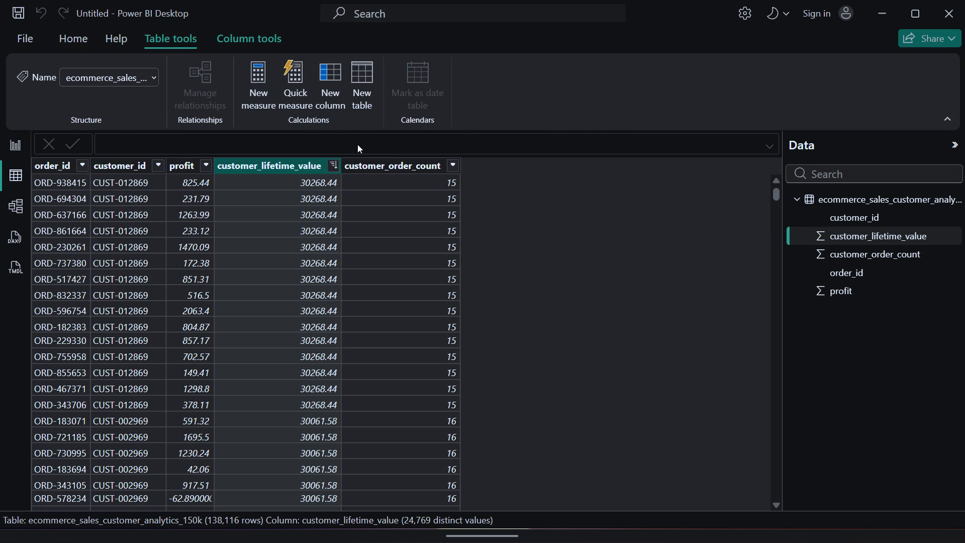
left_click(255, 83)
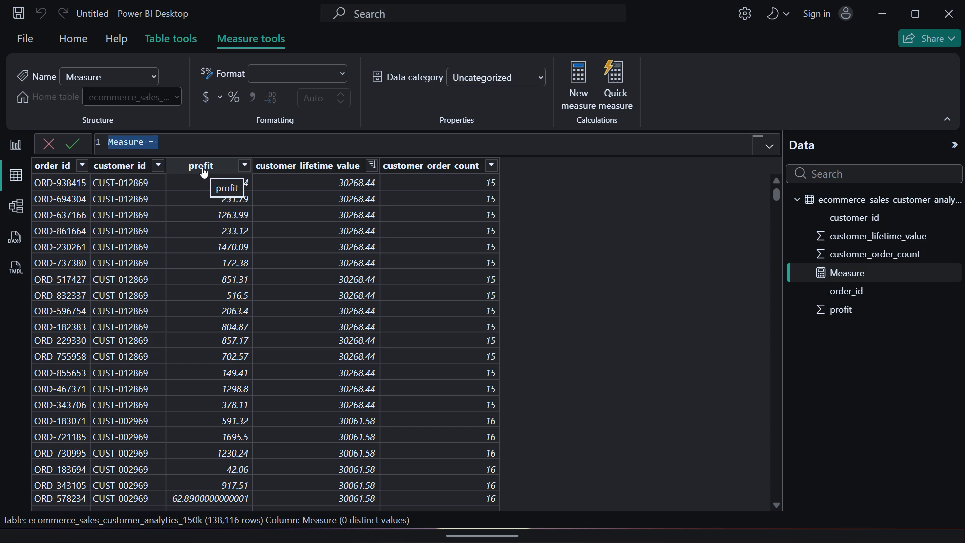
left_click(144, 143)
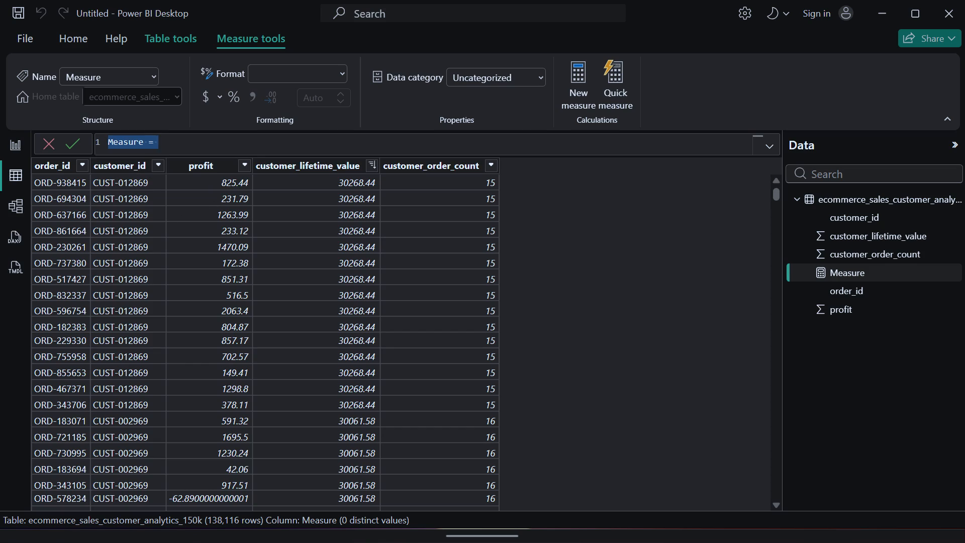
left_click(140, 142)
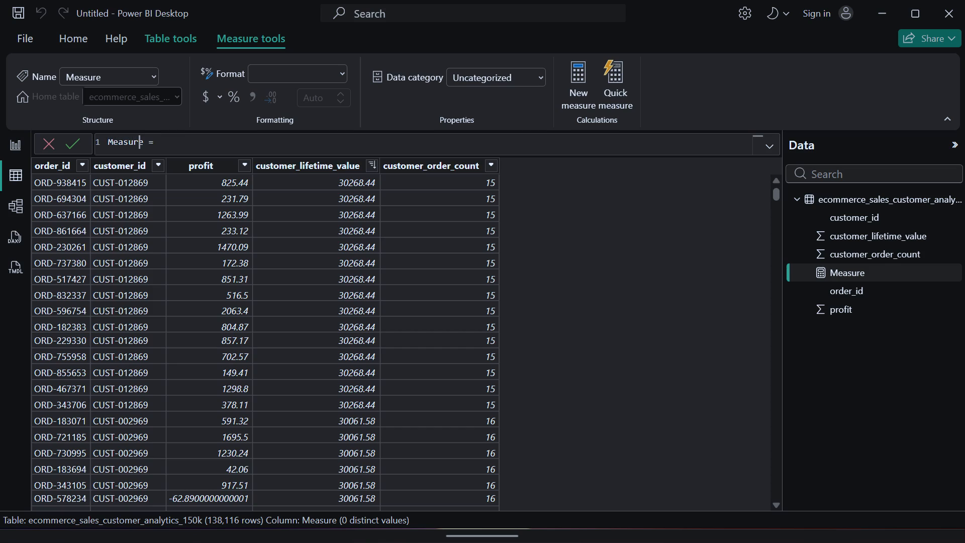
left_click(142, 141)
left_click_drag(142, 141, 103, 136)
type("cuu")
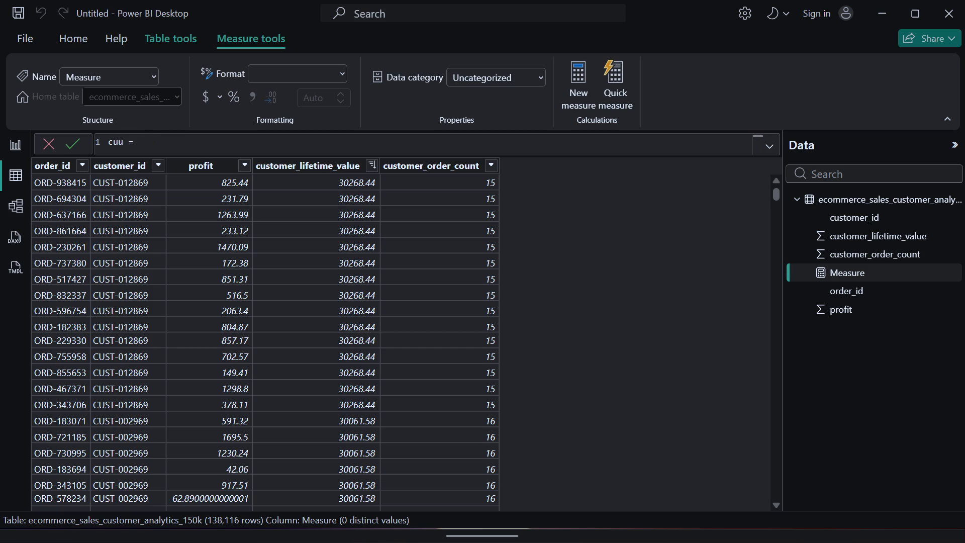
key("BackSpace")
type("stomer")
key("space")
type("val")
type("ue")
Insert the IF function after the equals sign in the customer value measure's formula.
left_click(195, 141)
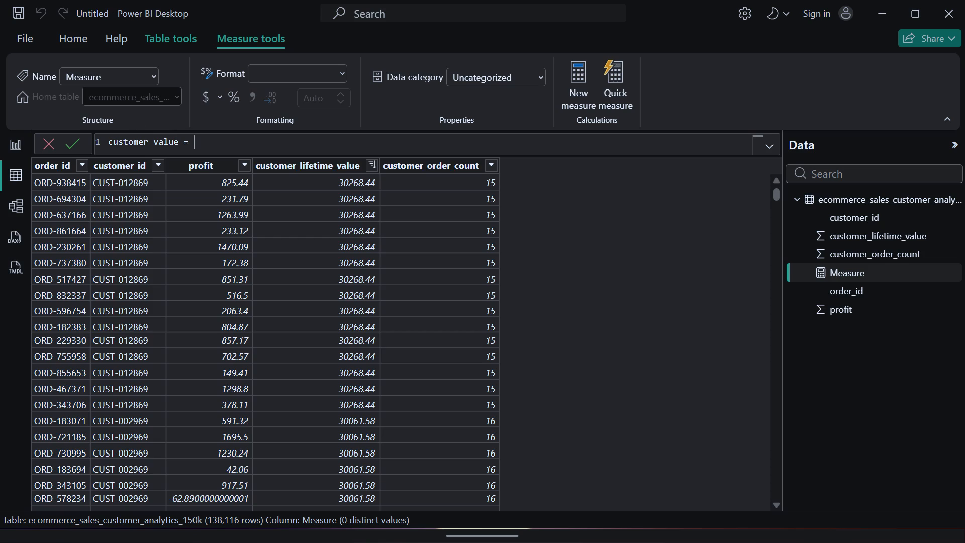
key("i")
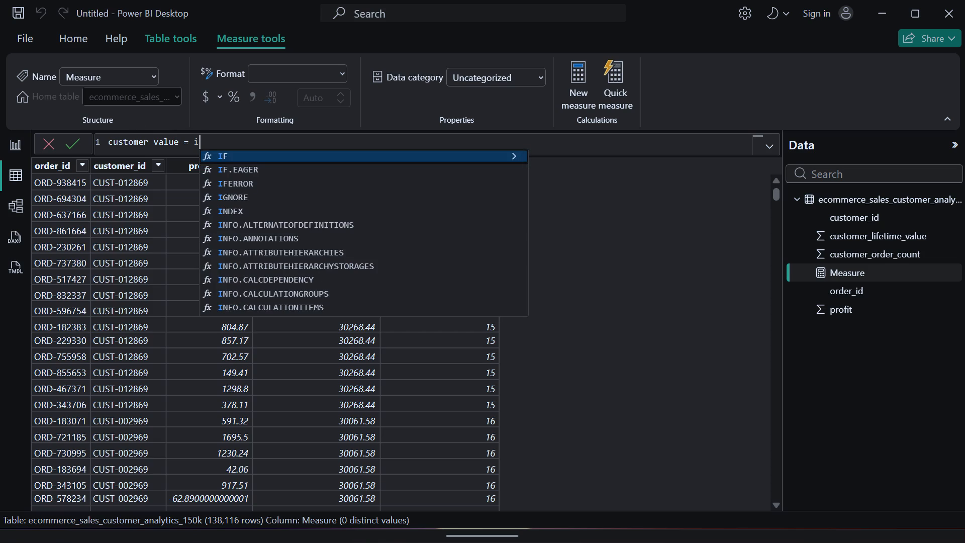
left_click(228, 156)
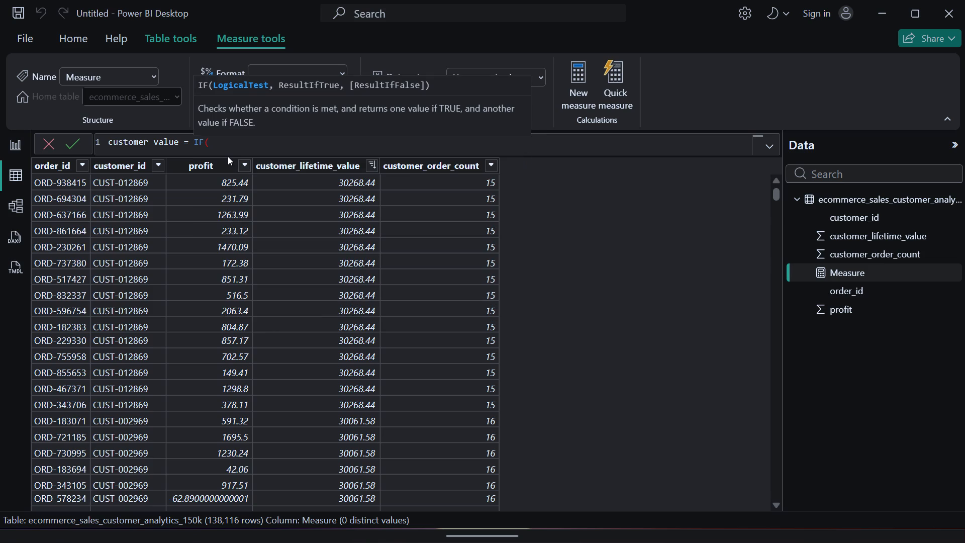
Examine the customer_lifetime_value and customer_order_count figures down the sorted sales table to judge a threshold for the IF test.
scroll(354, 384, "down", 6)
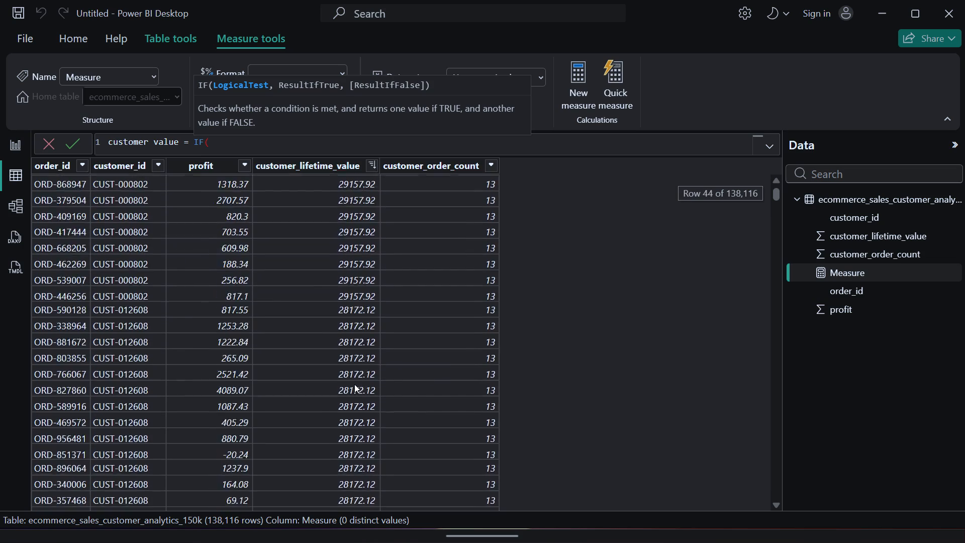
scroll(354, 384, "down", 2)
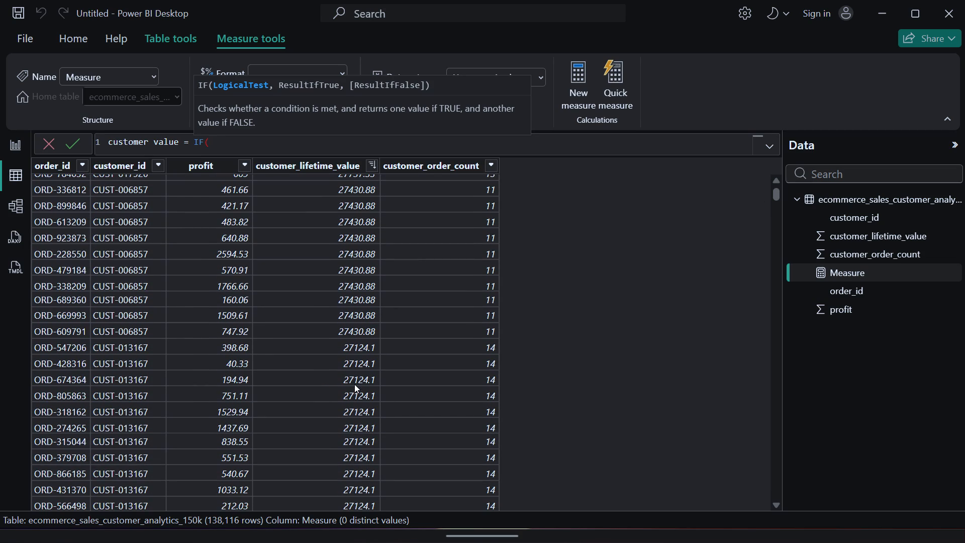
scroll(354, 384, "down", 3)
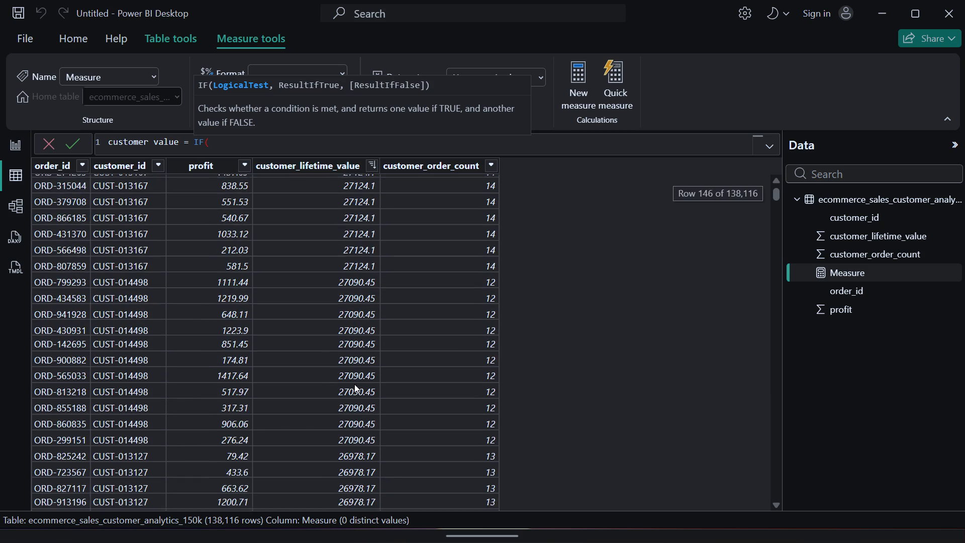
scroll(354, 384, "down", 8)
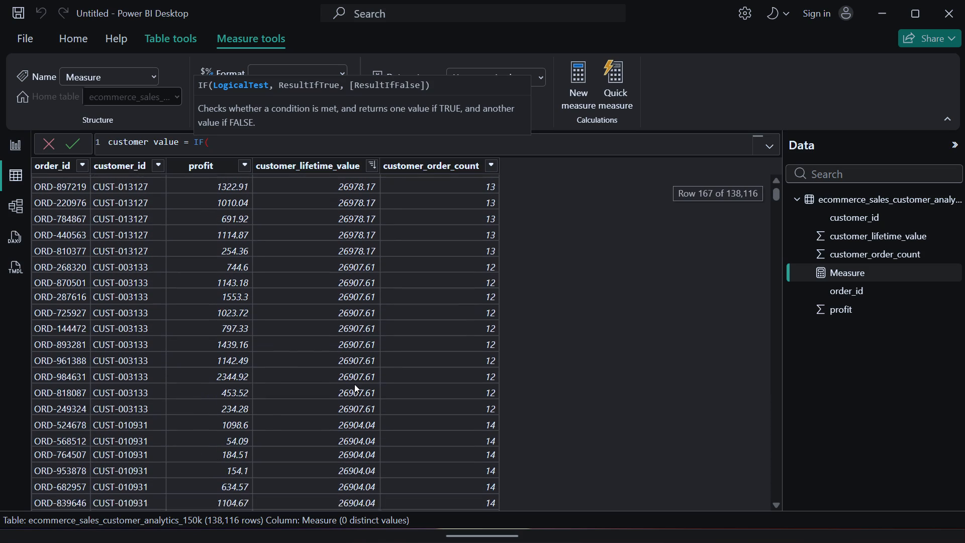
scroll(354, 384, "down", 8)
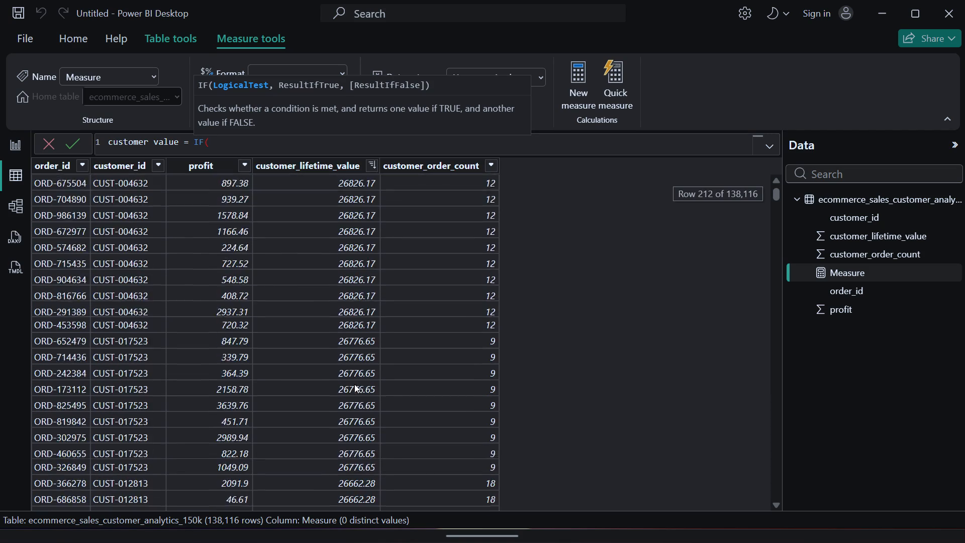
scroll(354, 384, "down", 10)
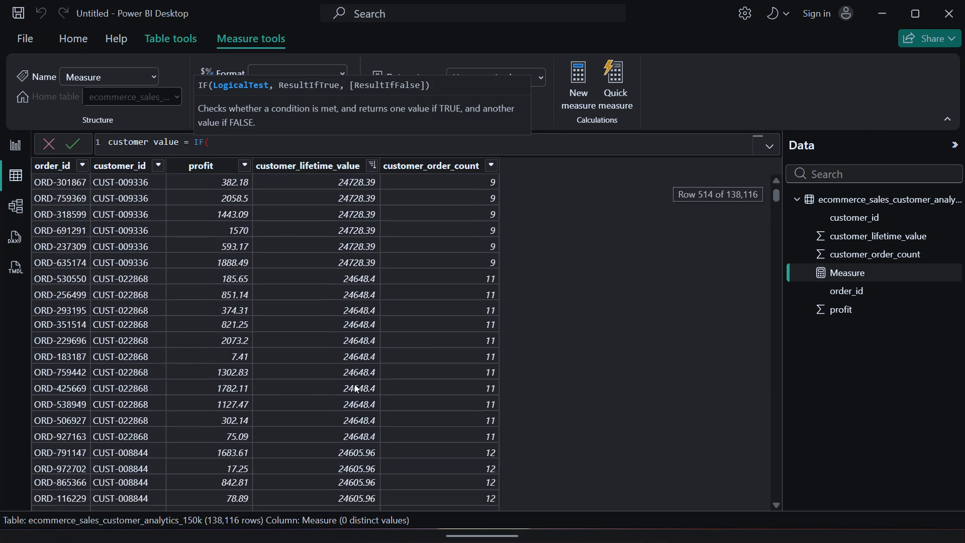
scroll(354, 384, "down", 16)
scroll(354, 384, "down", 5)
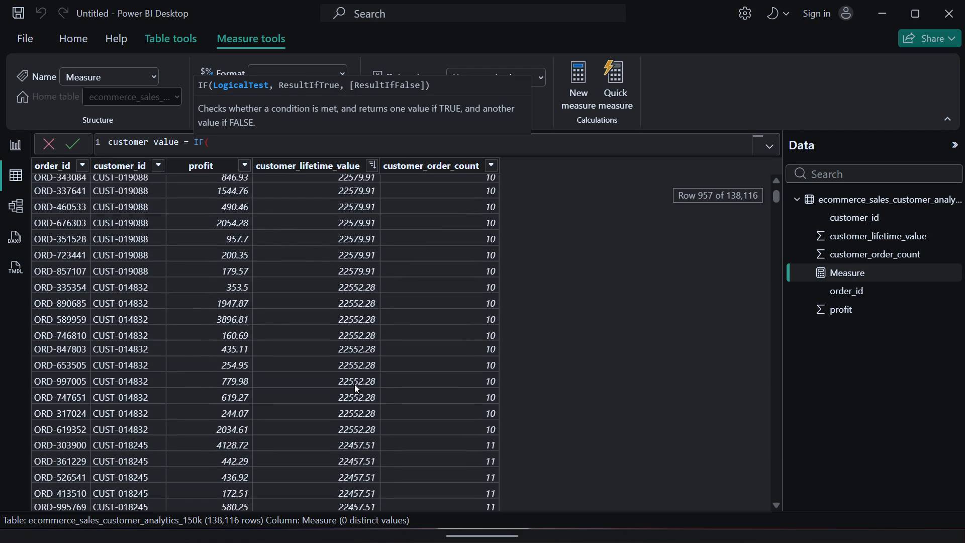
scroll(354, 384, "down", 10)
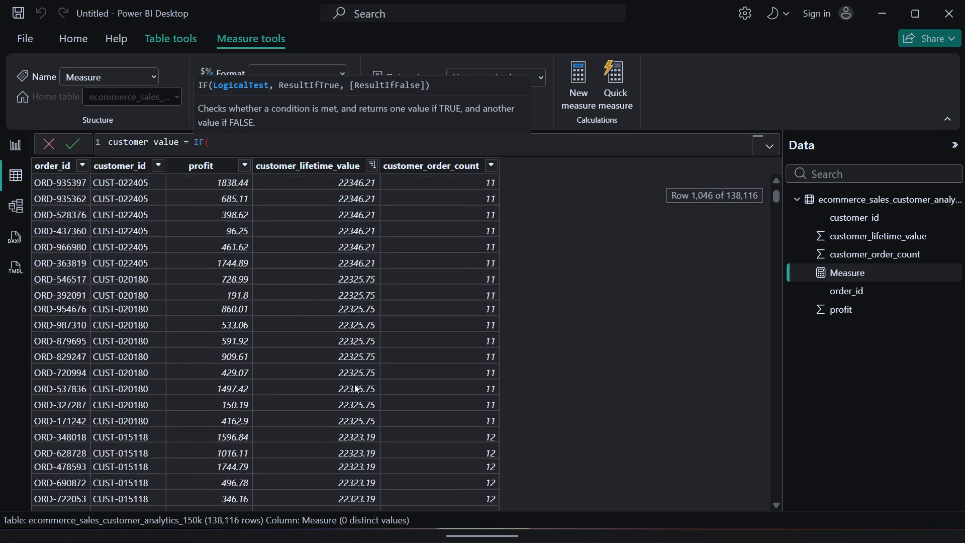
scroll(354, 384, "down", 15)
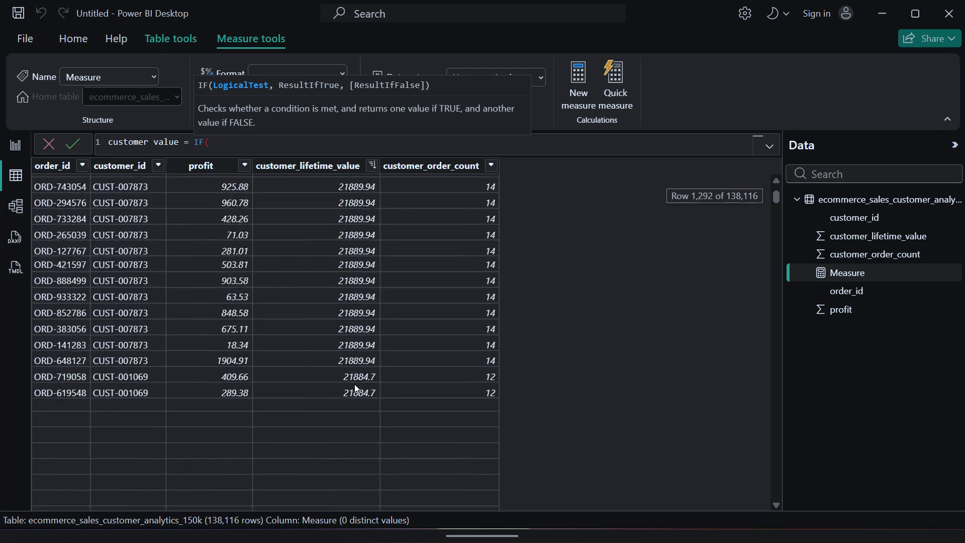
scroll(354, 384, "down", 8)
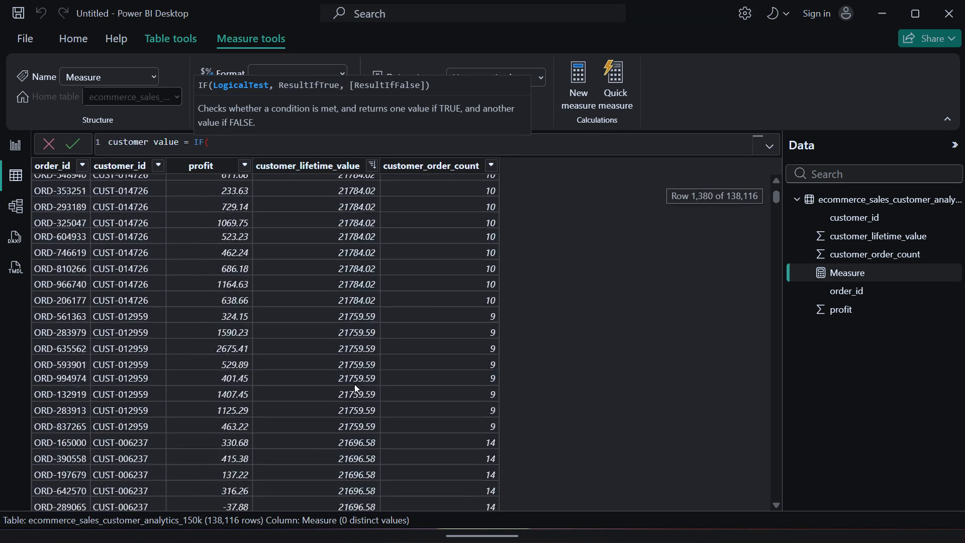
scroll(354, 384, "down", 13)
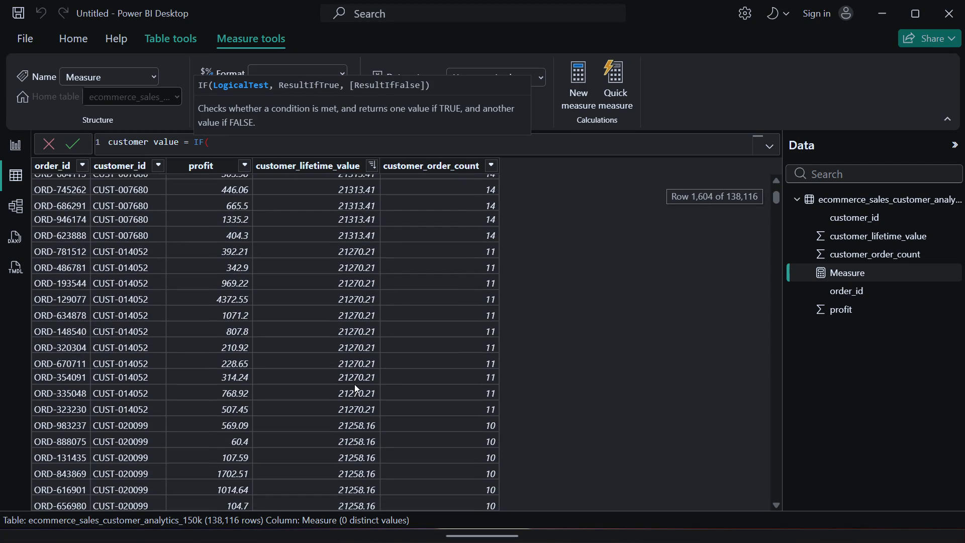
scroll(354, 384, "up", 2)
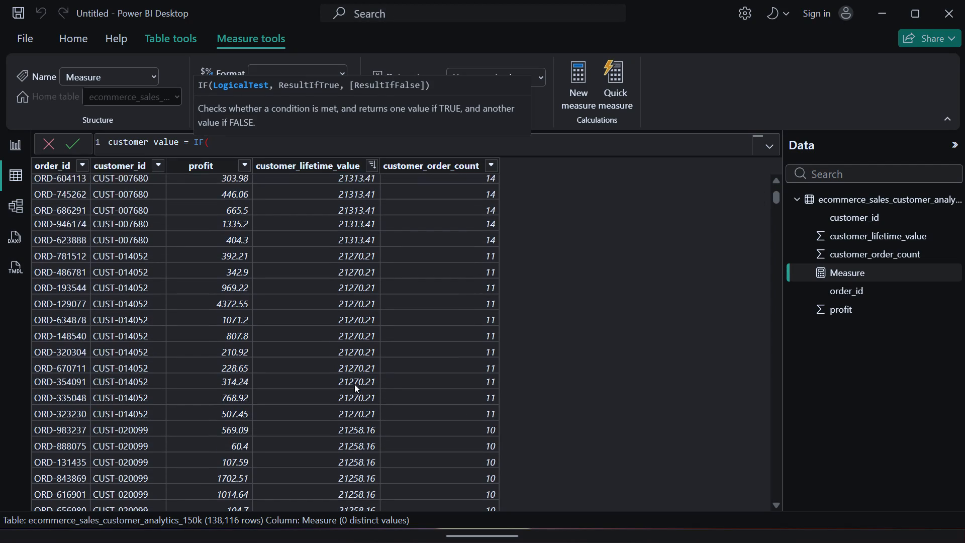
scroll(354, 384, "up", 11)
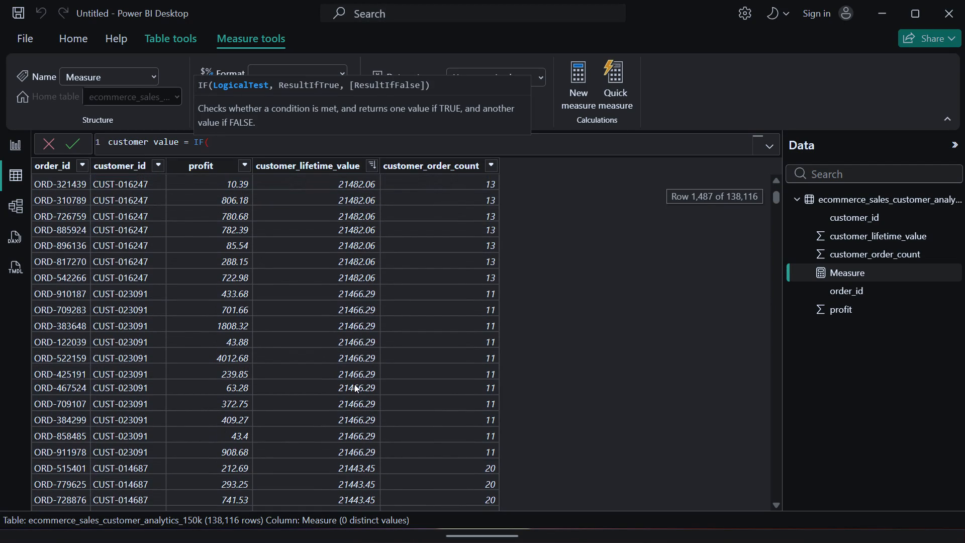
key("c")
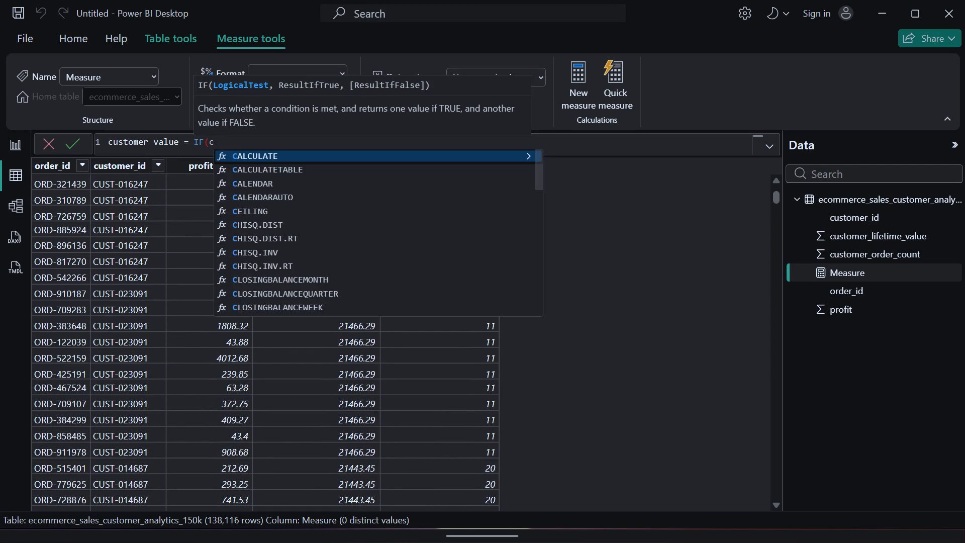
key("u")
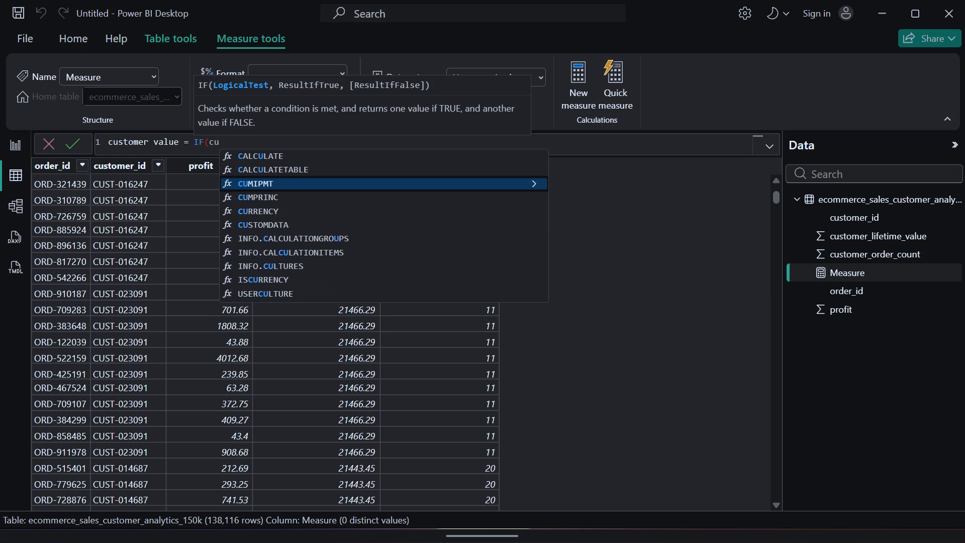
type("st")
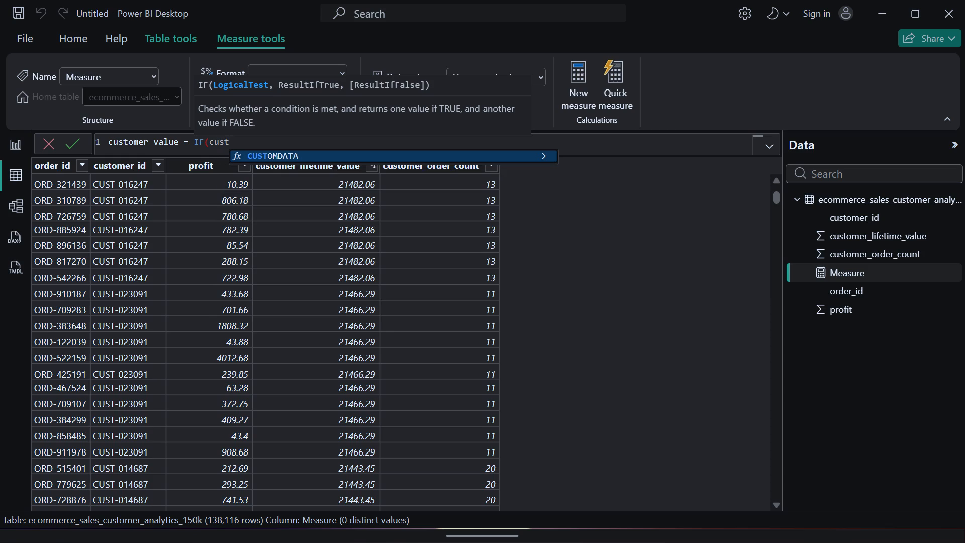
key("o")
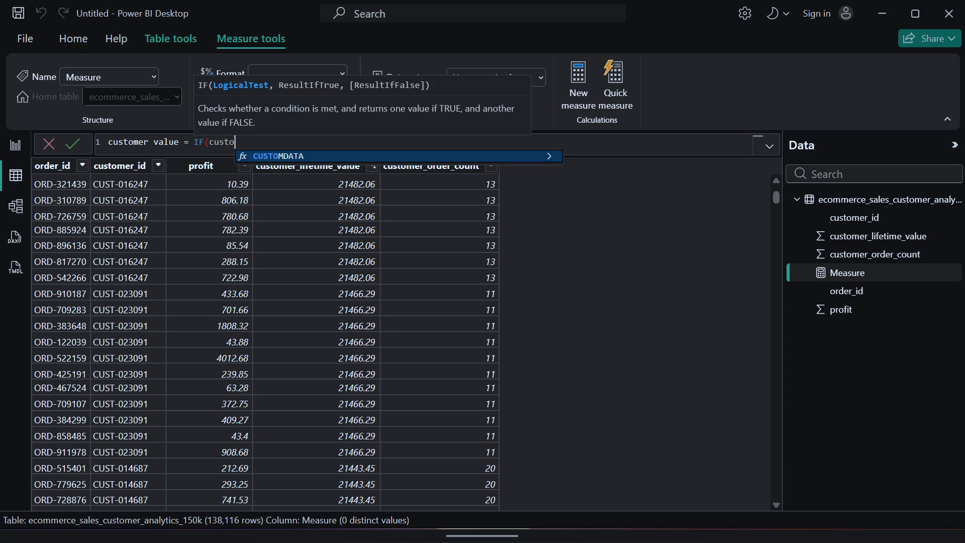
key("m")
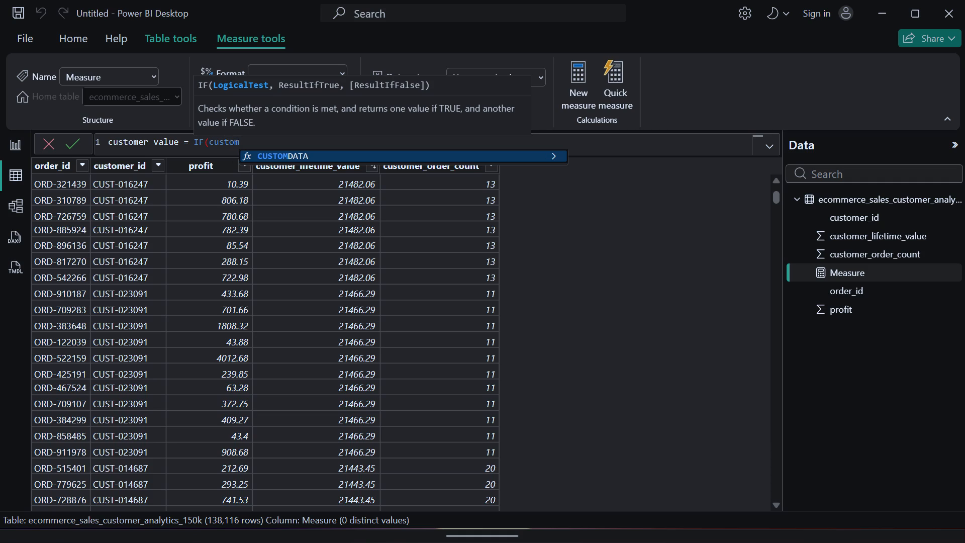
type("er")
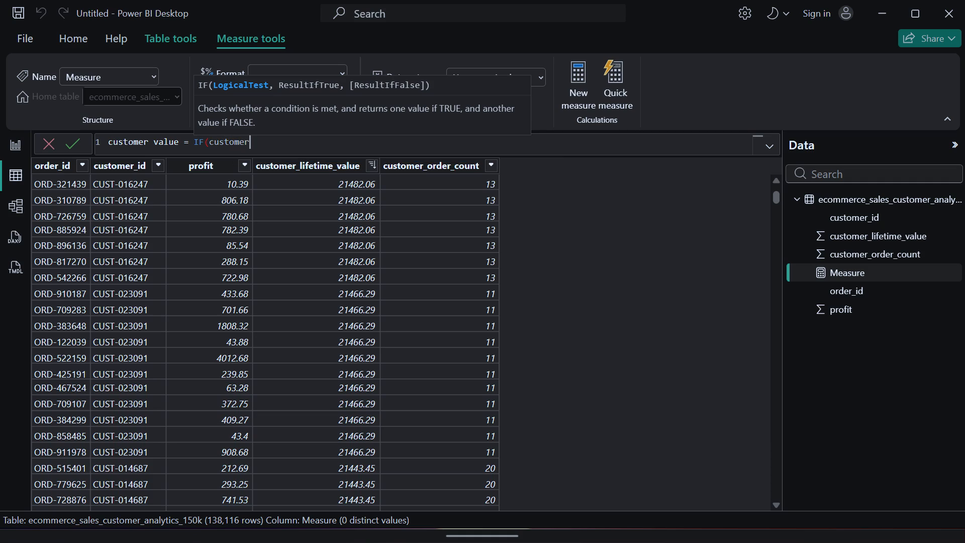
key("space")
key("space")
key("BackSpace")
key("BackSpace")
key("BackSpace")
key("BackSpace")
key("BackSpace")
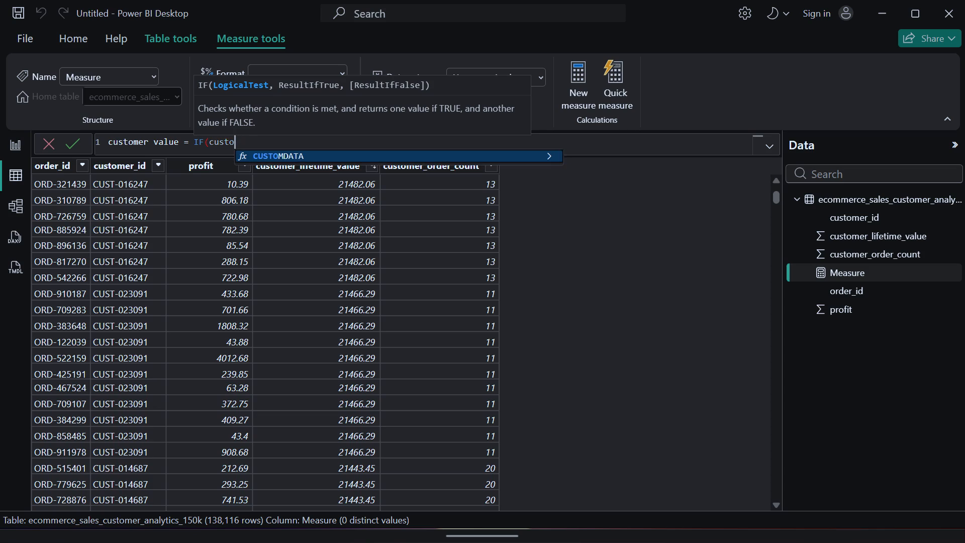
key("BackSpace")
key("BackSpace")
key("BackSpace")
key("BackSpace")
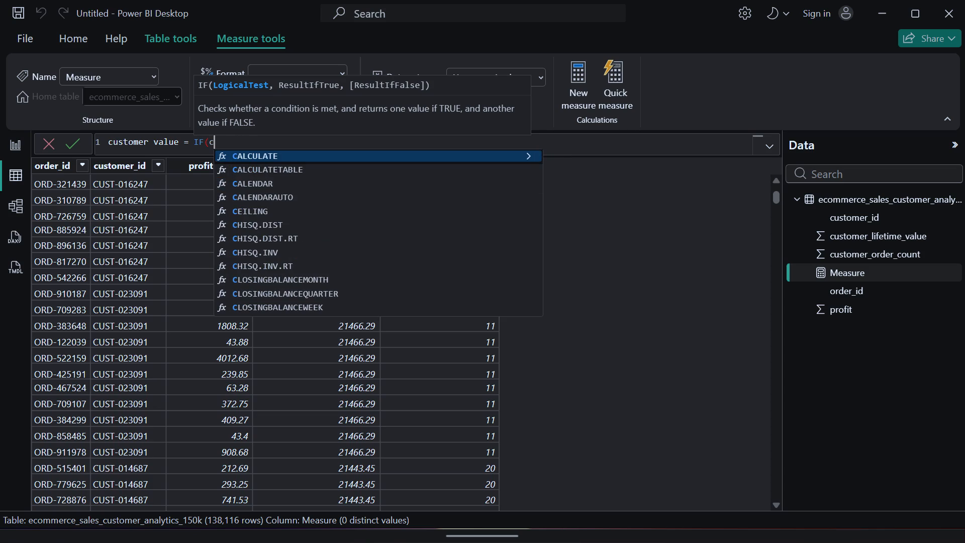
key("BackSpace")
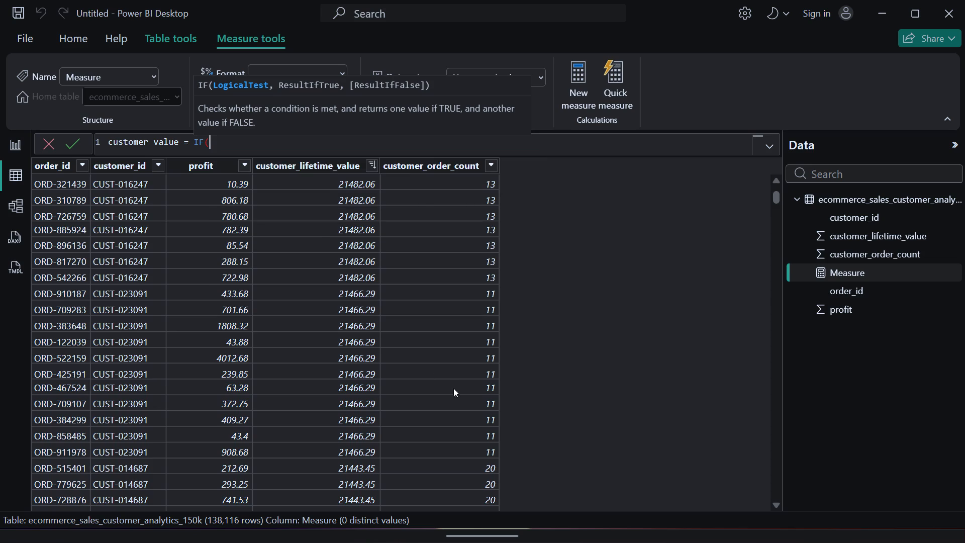
Enter customer_lifetime_valu as the start of the logical test inside the IF parentheses of the customer value measure.
left_click(311, 161)
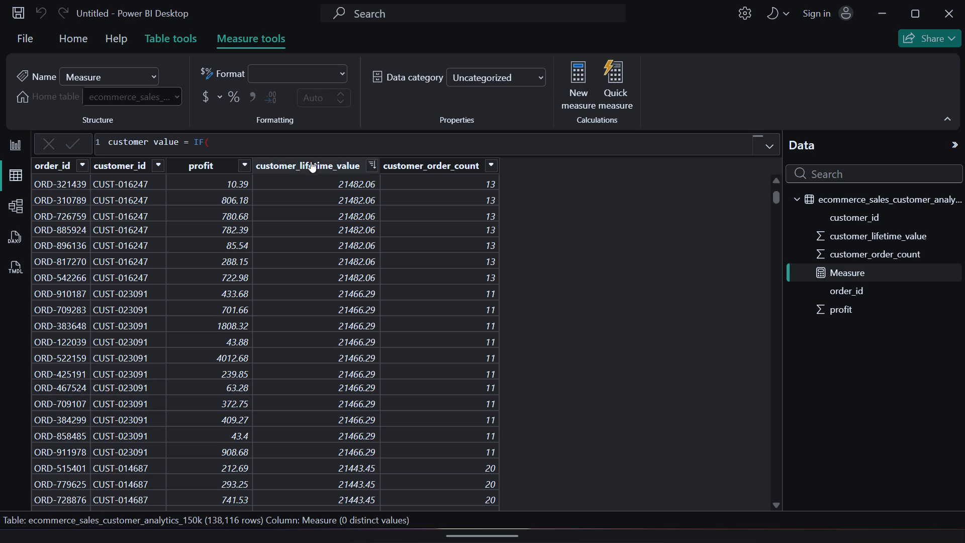
left_click(220, 141)
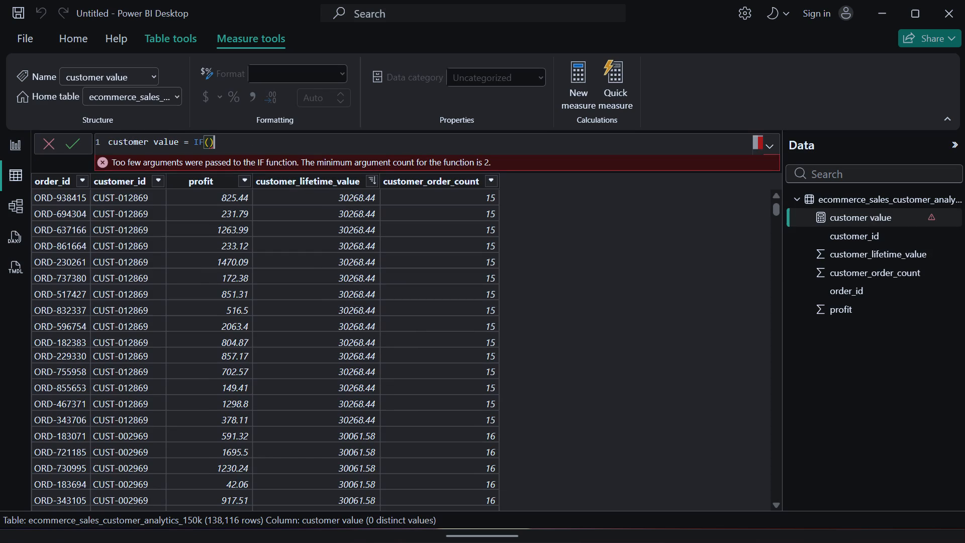
left_click(220, 141)
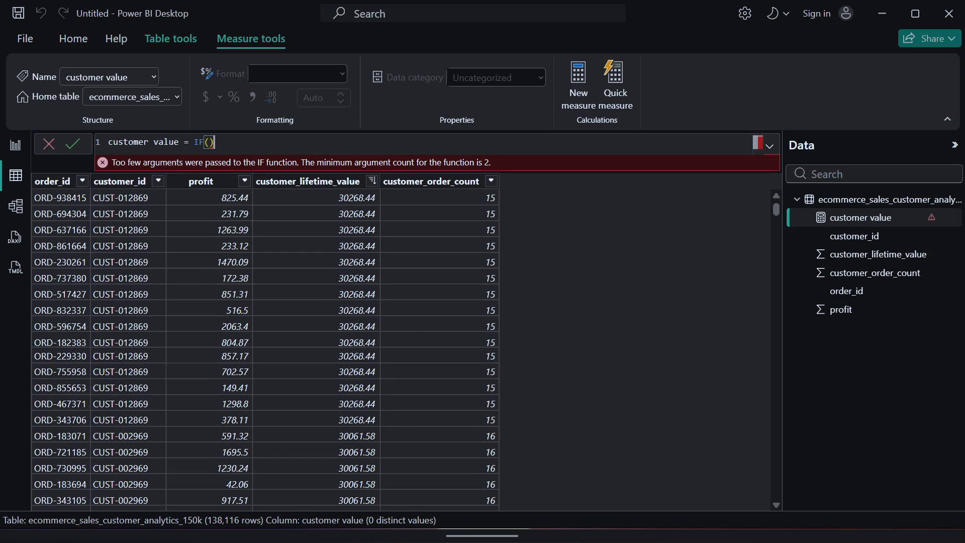
left_click(207, 143)
key("c")
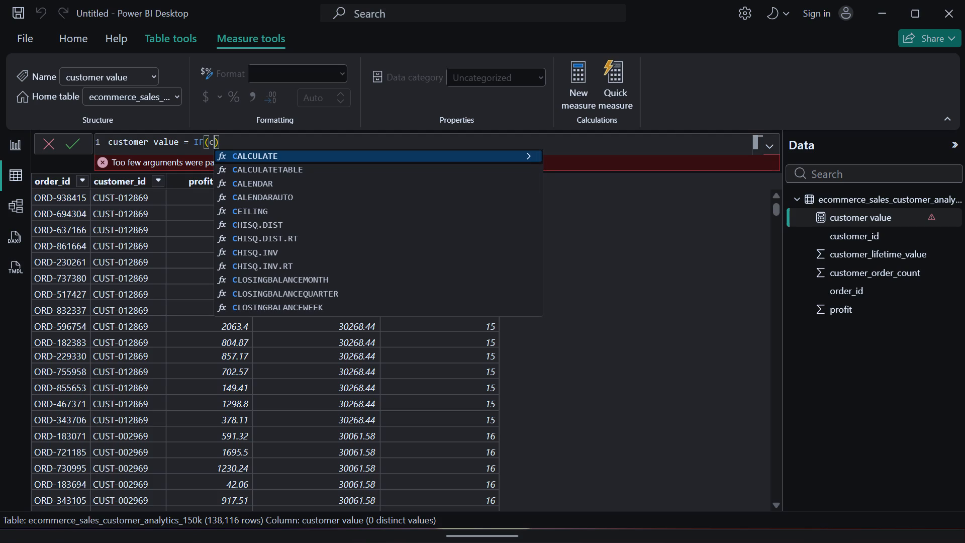
type("ust")
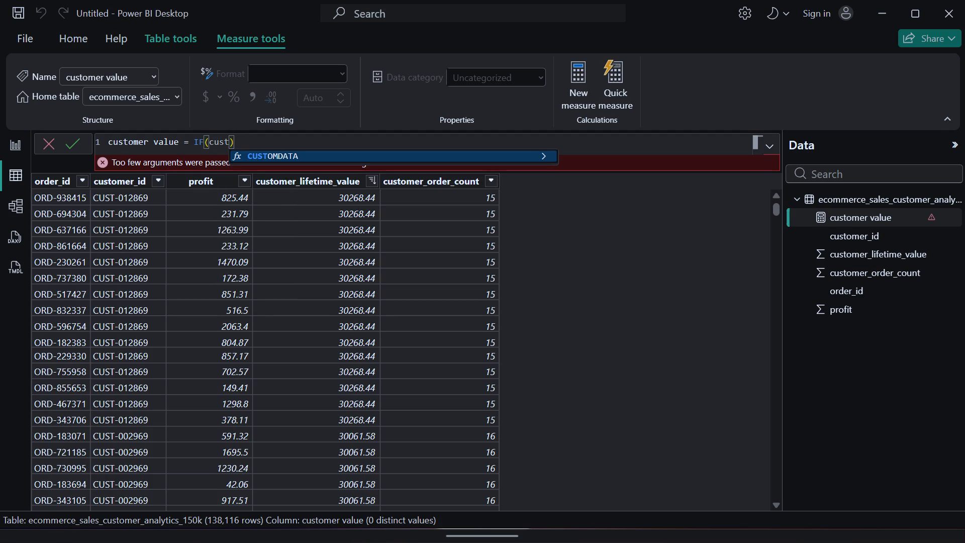
type("ome")
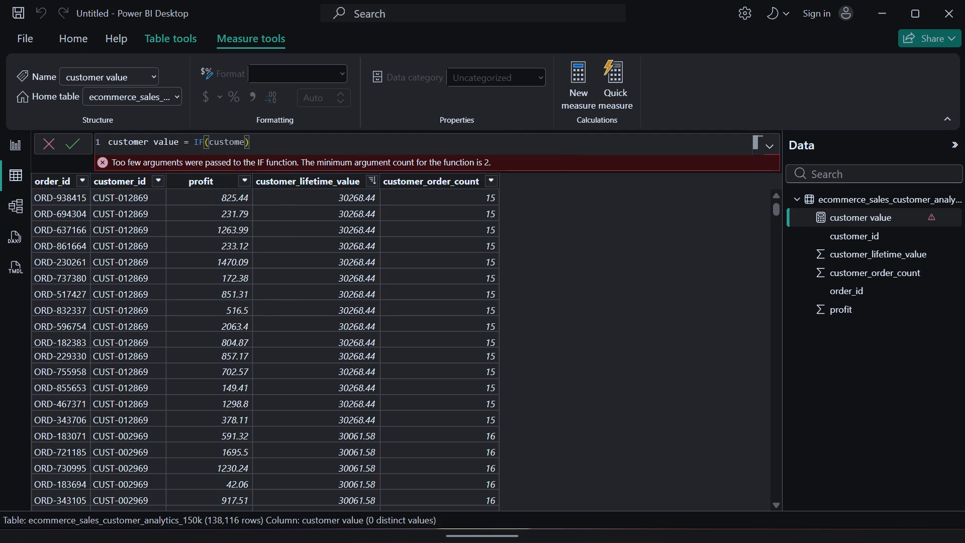
key("r")
key("shift+underscore")
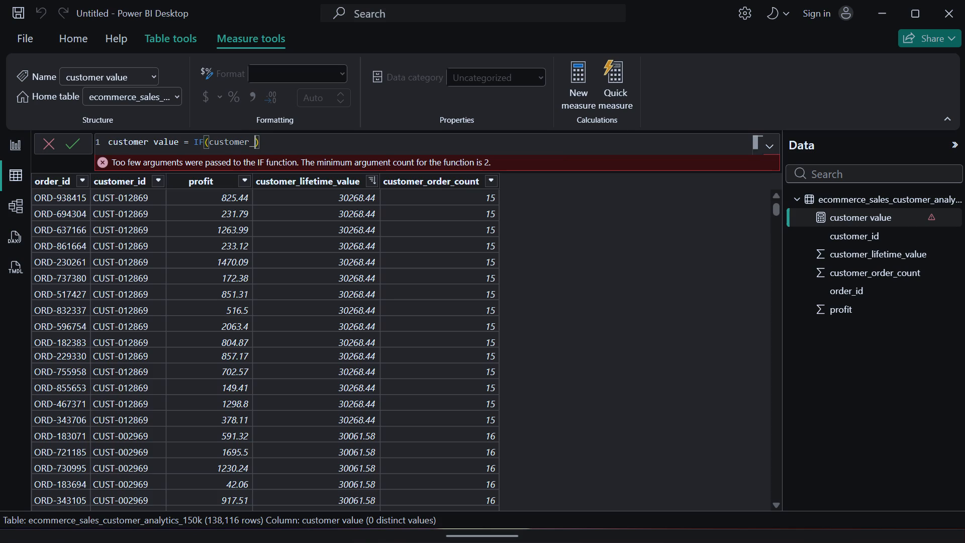
type("li")
type("fetime")
key("shift+underscore")
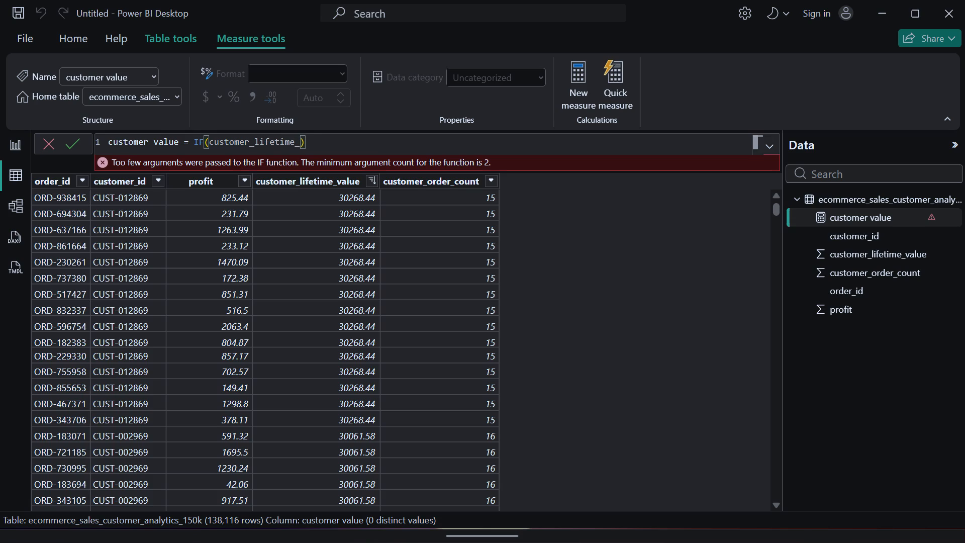
type("val")
key("u")
Complete the IF function's logical test with the comparison > 25000.
key("space")
key("period")
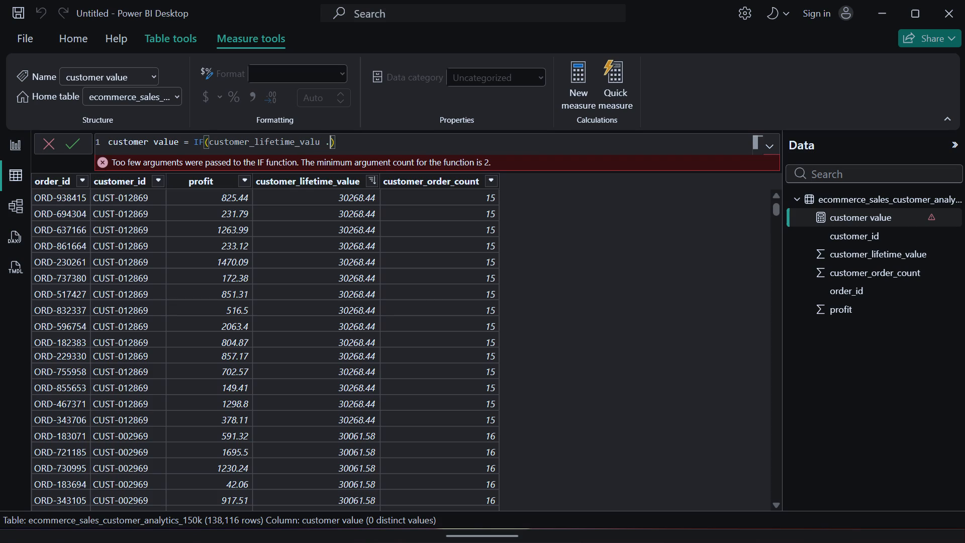
key("BackSpace")
key("period")
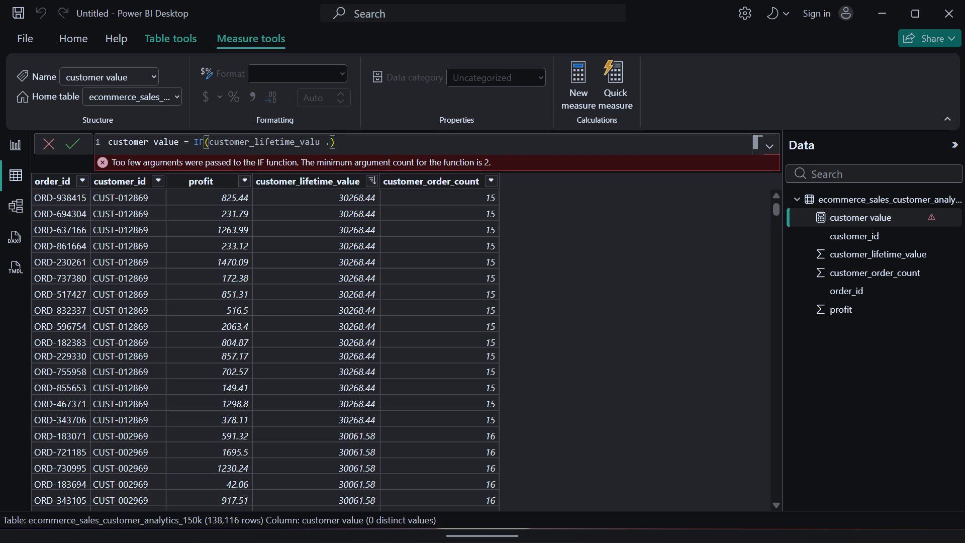
key("BackSpace")
key("shift+greater")
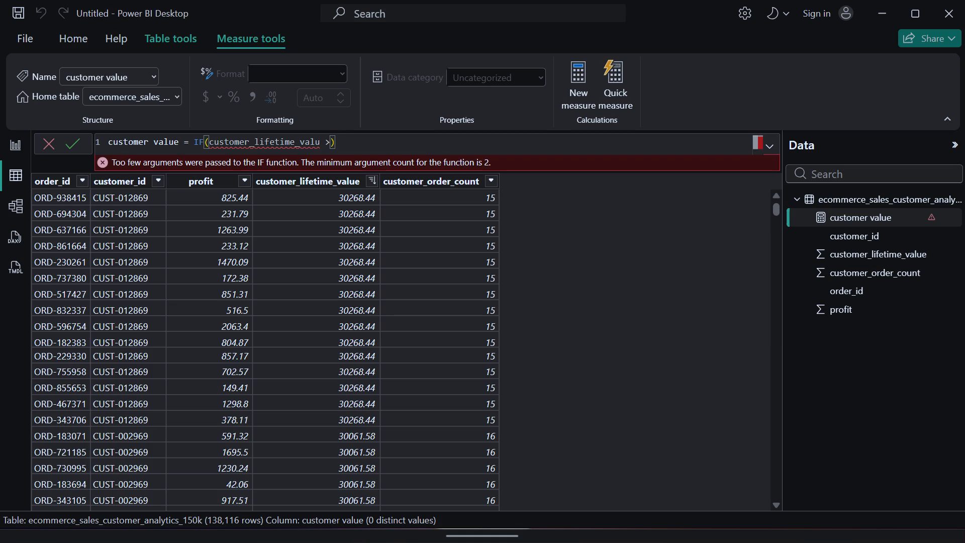
key("space")
type("25")
type("000")
Add 'high value customer' in single quotes as the IF function's result when the test is true.
key("comma")
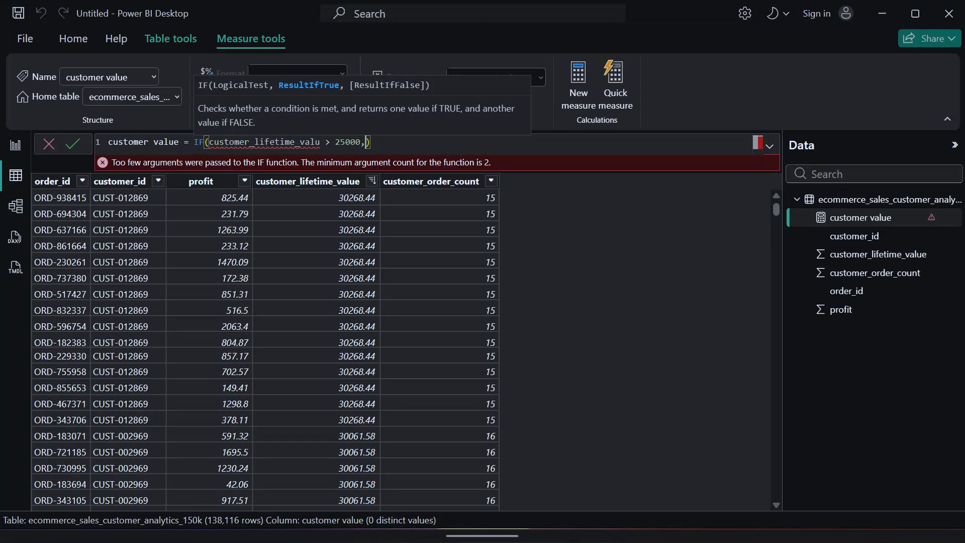
key("shift+quotedbl")
key("BackSpace")
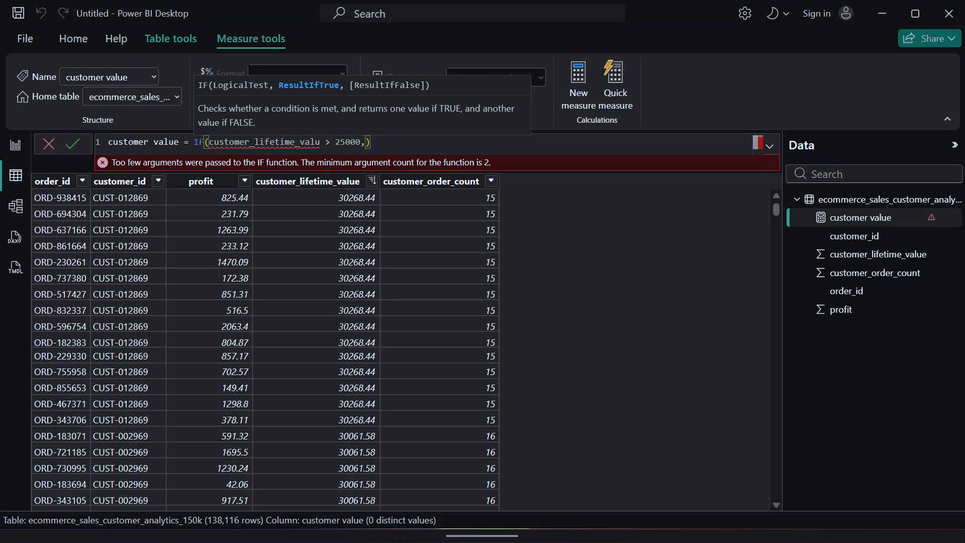
key("apostrophe")
key("v")
key("BackSpace")
type("hi")
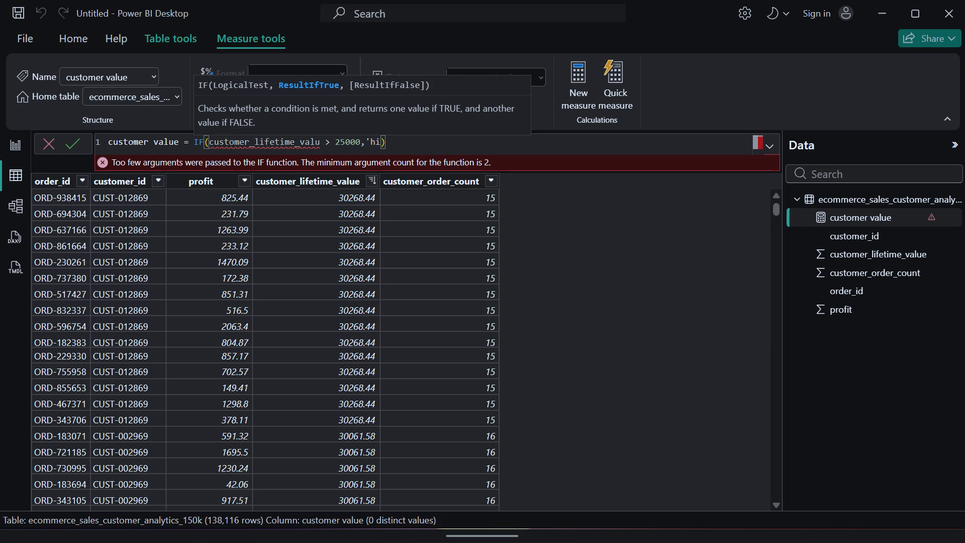
key("h")
key("BackSpace")
type("gh")
key("space")
type("va")
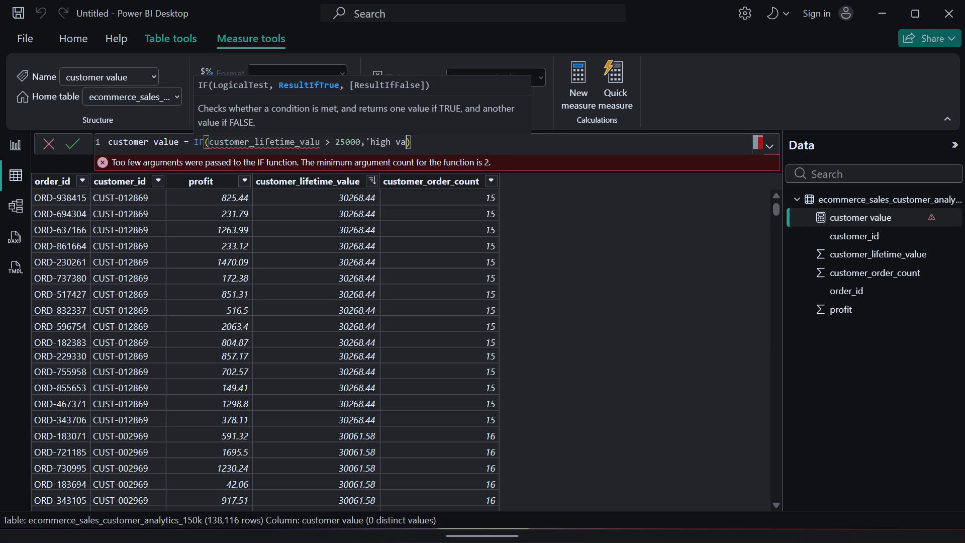
key("l")
type("ue customer")
key("apostrophe")
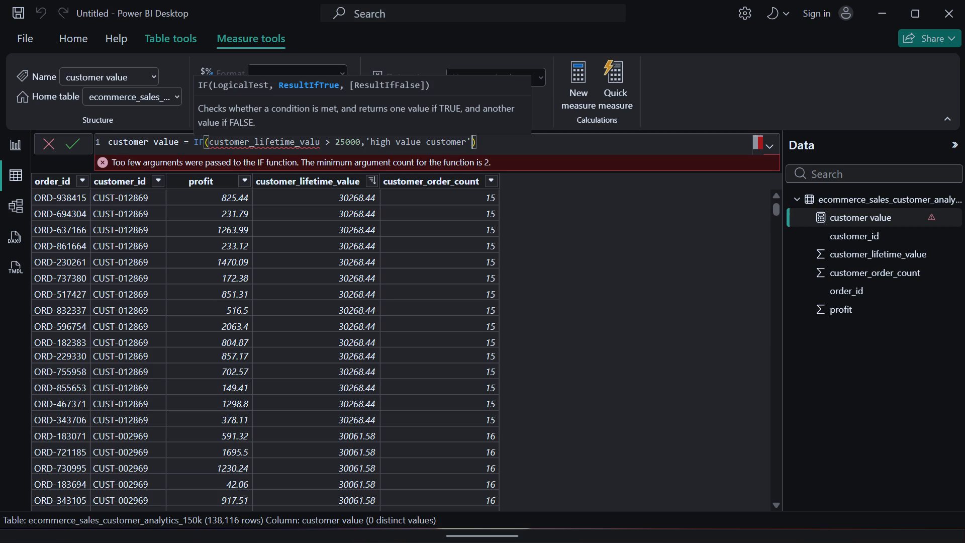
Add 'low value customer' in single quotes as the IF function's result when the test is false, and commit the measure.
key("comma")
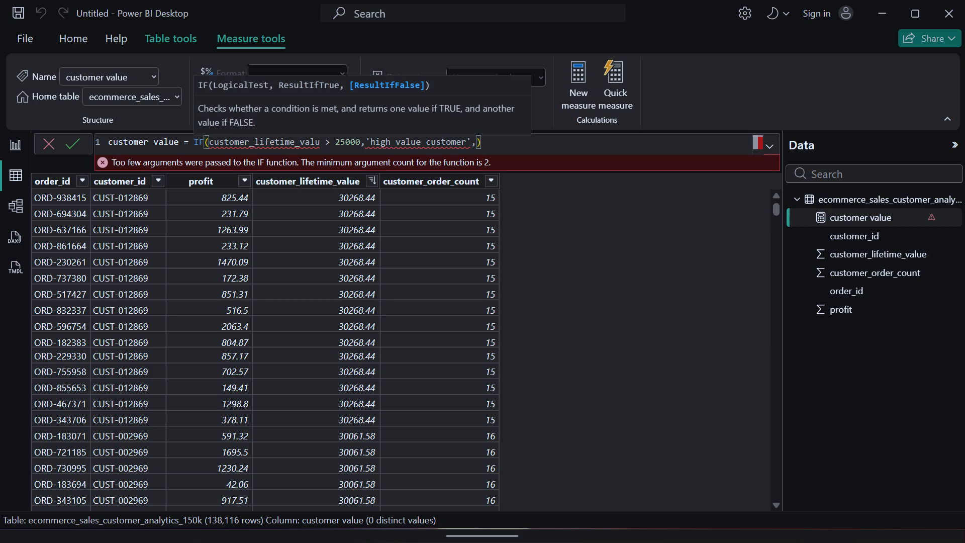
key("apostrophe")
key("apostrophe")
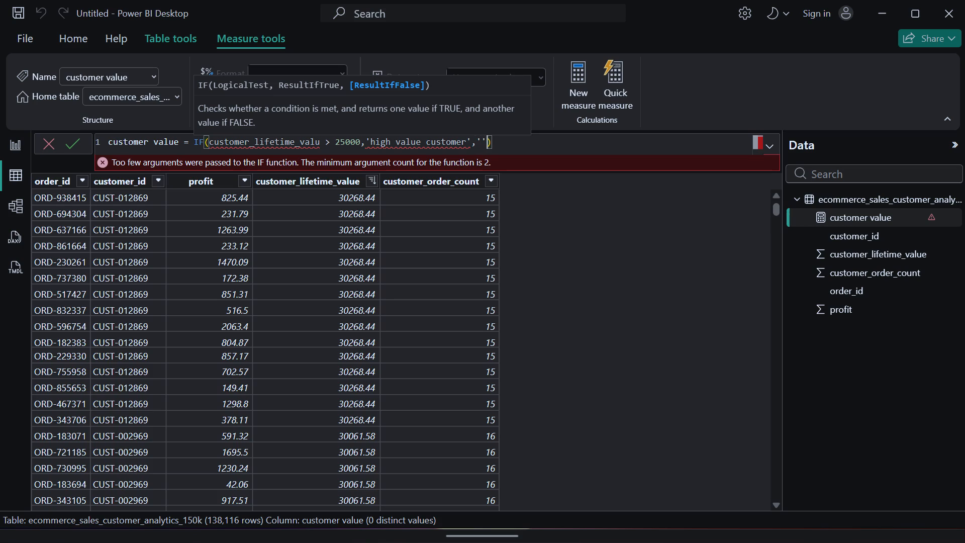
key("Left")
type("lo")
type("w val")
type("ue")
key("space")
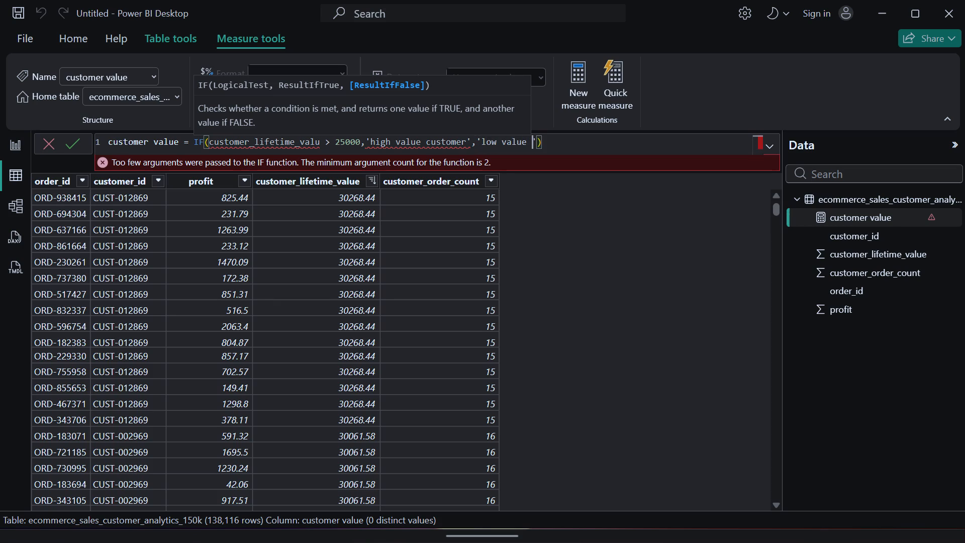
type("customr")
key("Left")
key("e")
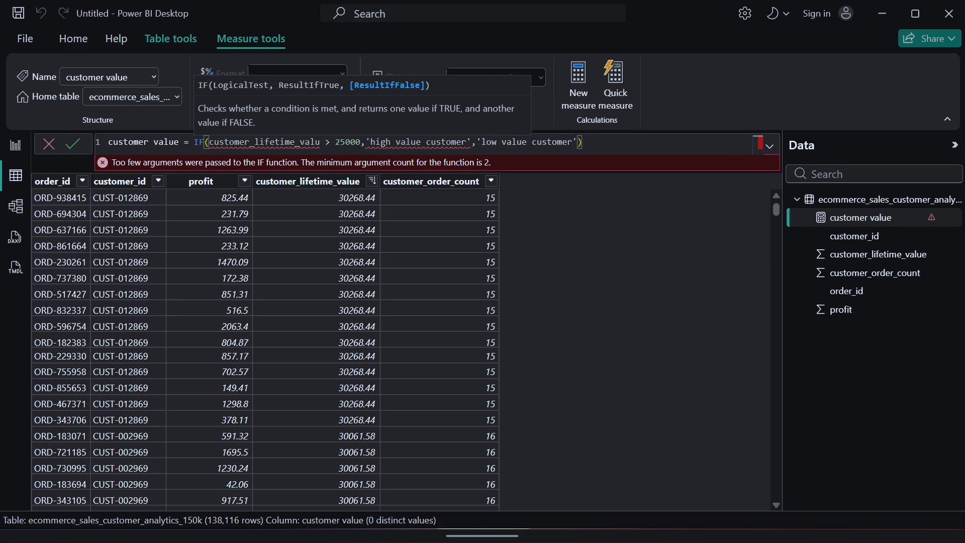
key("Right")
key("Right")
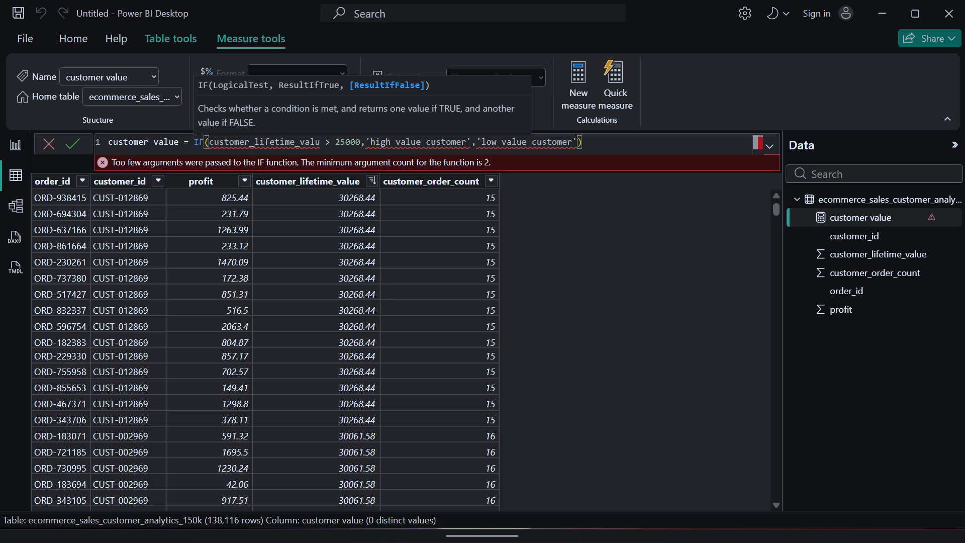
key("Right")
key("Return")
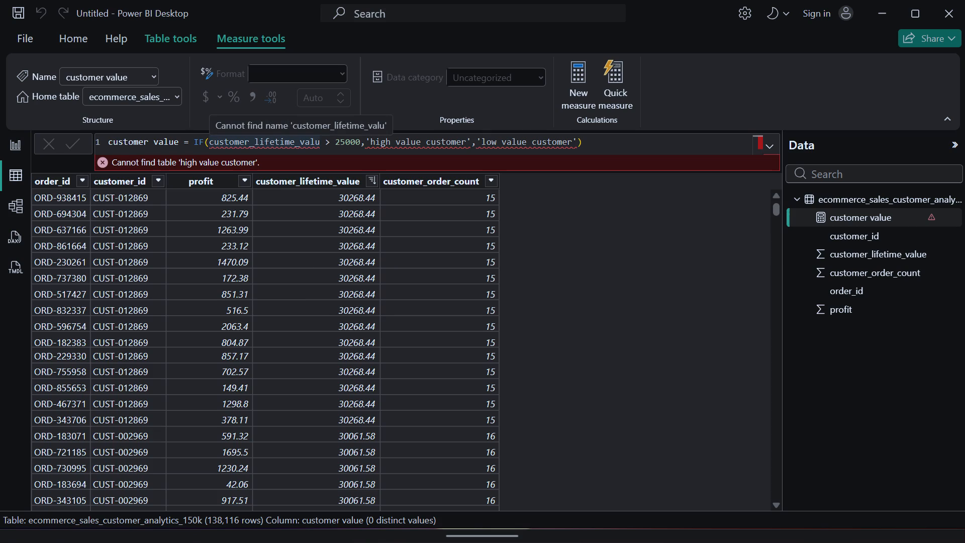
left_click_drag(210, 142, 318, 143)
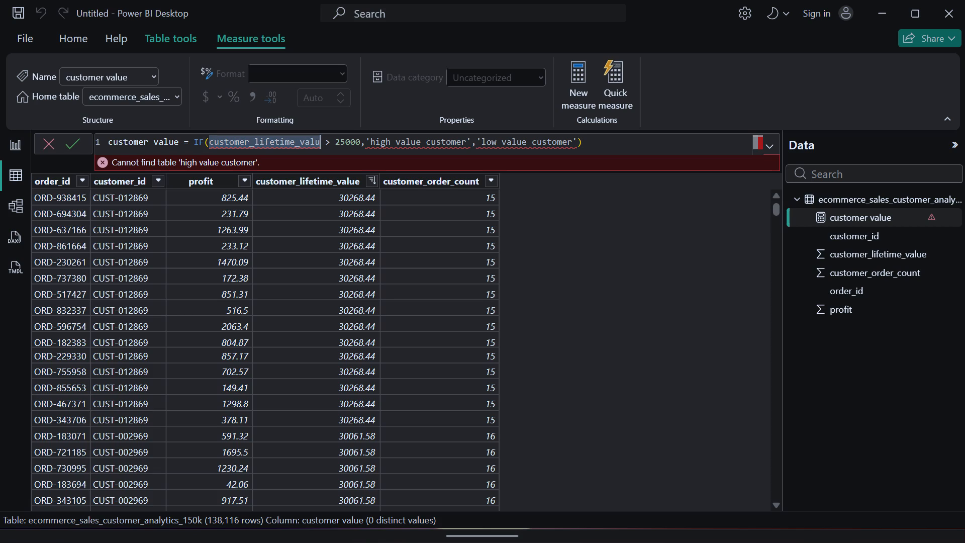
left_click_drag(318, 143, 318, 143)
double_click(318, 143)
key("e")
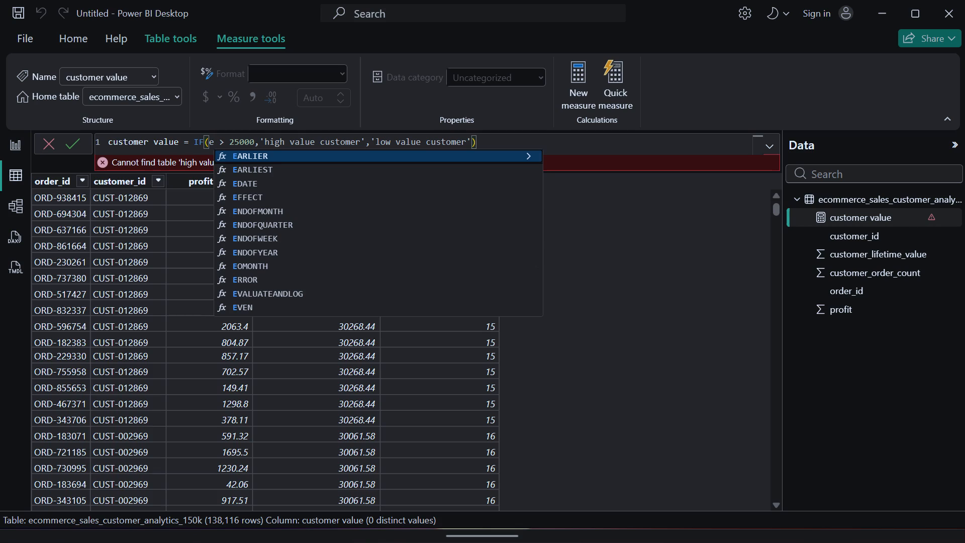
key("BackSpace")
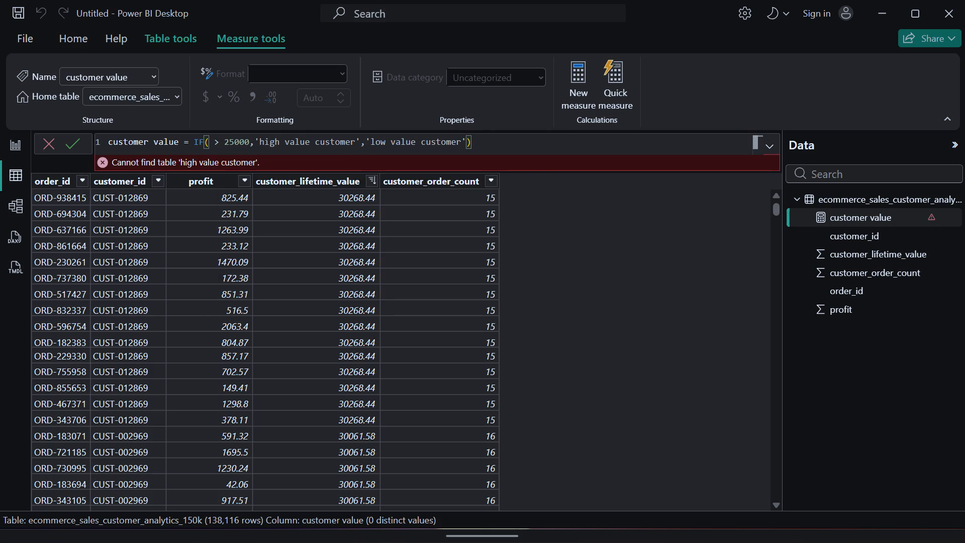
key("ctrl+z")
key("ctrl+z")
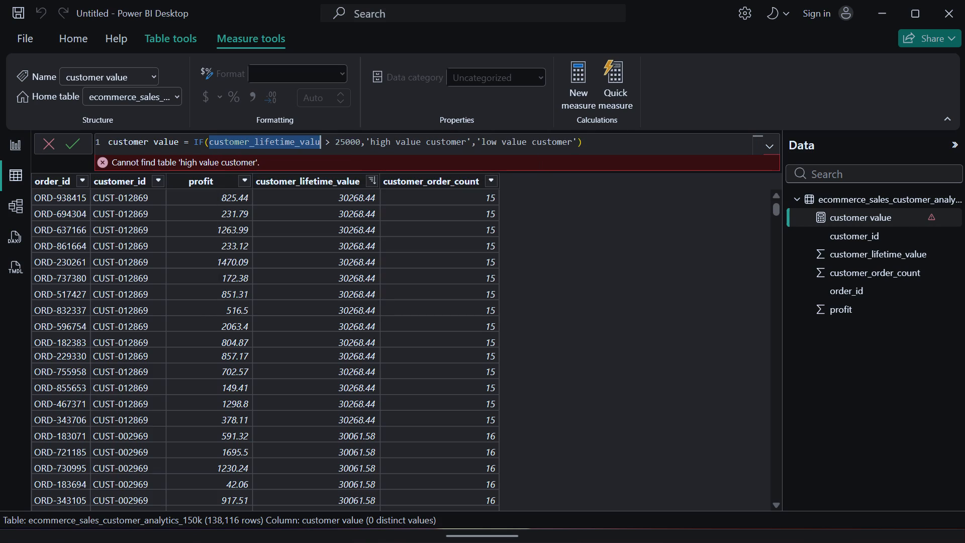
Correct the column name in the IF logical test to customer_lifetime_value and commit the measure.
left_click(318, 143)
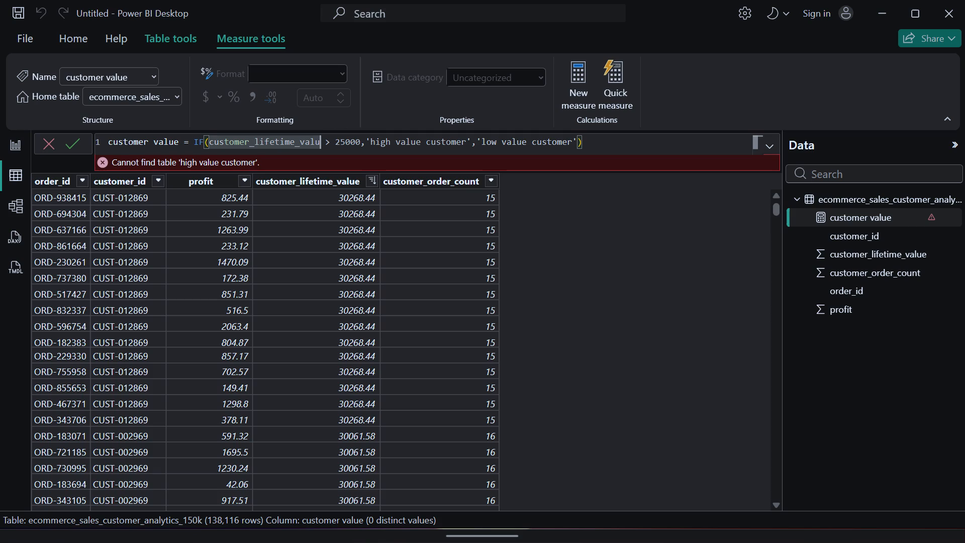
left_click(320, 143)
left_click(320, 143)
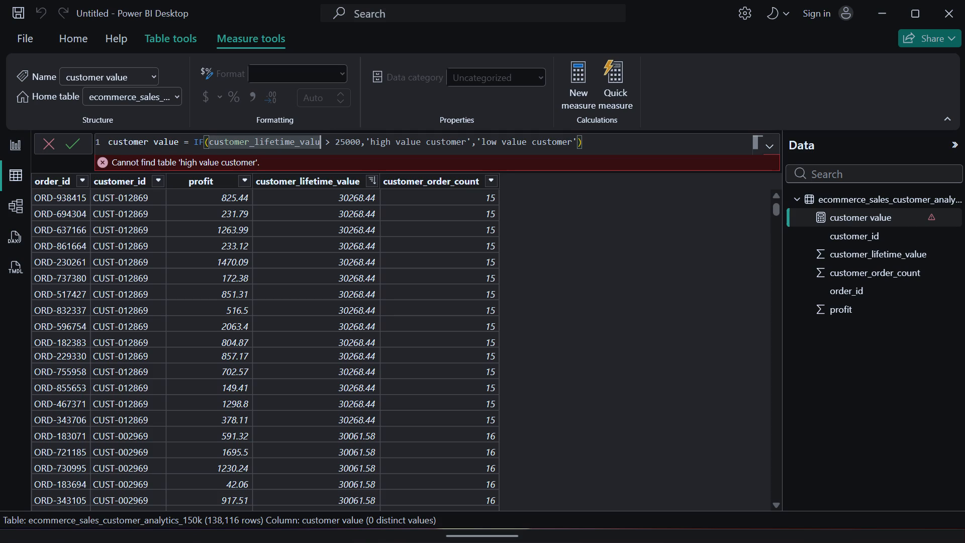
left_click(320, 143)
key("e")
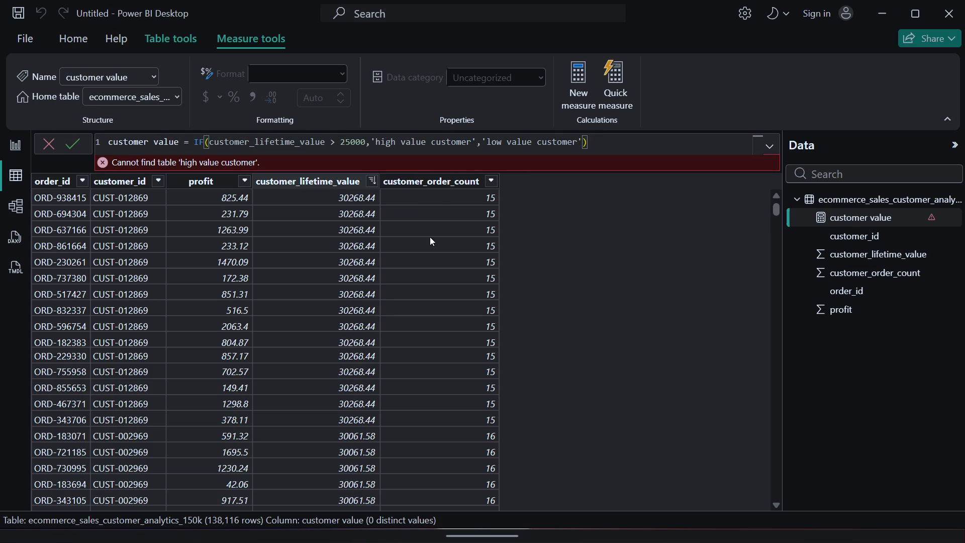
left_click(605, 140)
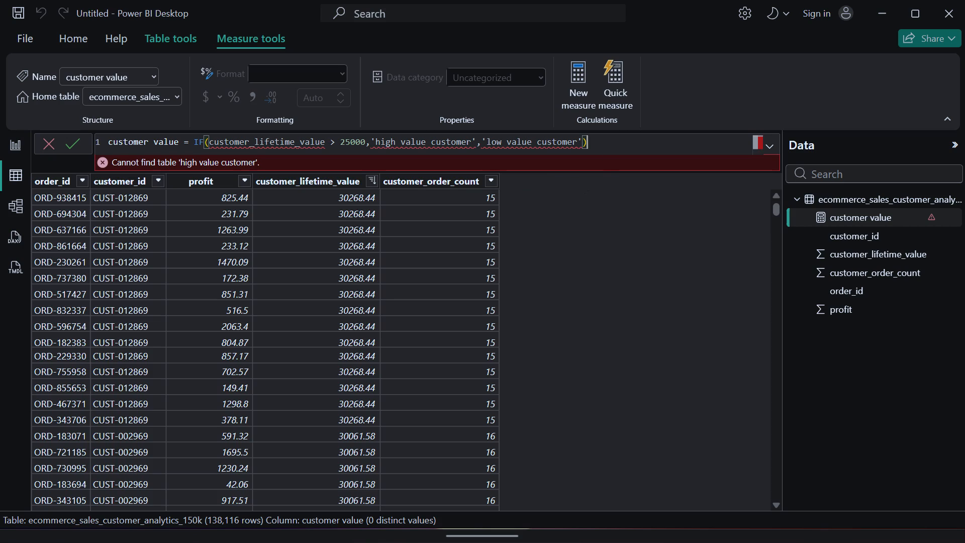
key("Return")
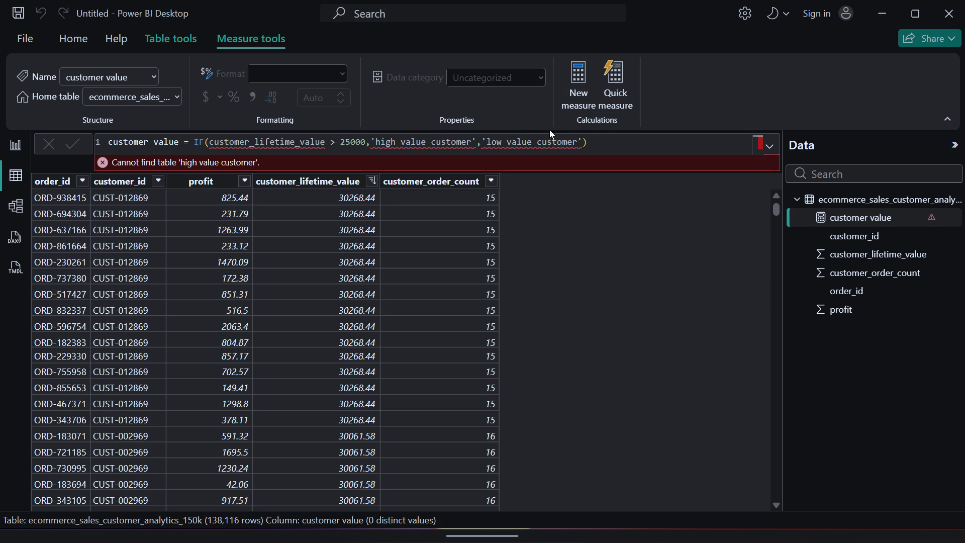
Delete all the arguments from the customer value formula and reinsert the IF function with an empty logical test.
left_click_drag(590, 139, 421, 126)
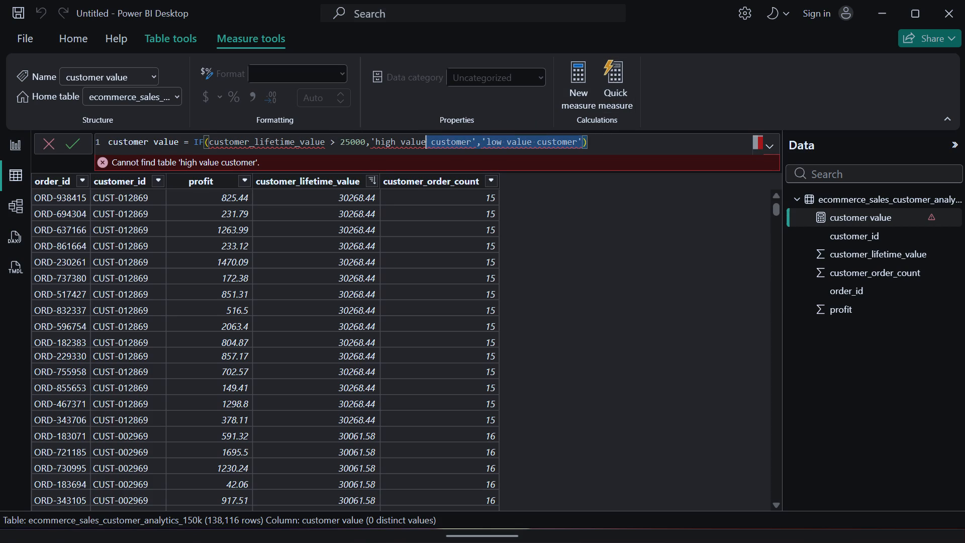
left_click_drag(421, 126, 225, 122)
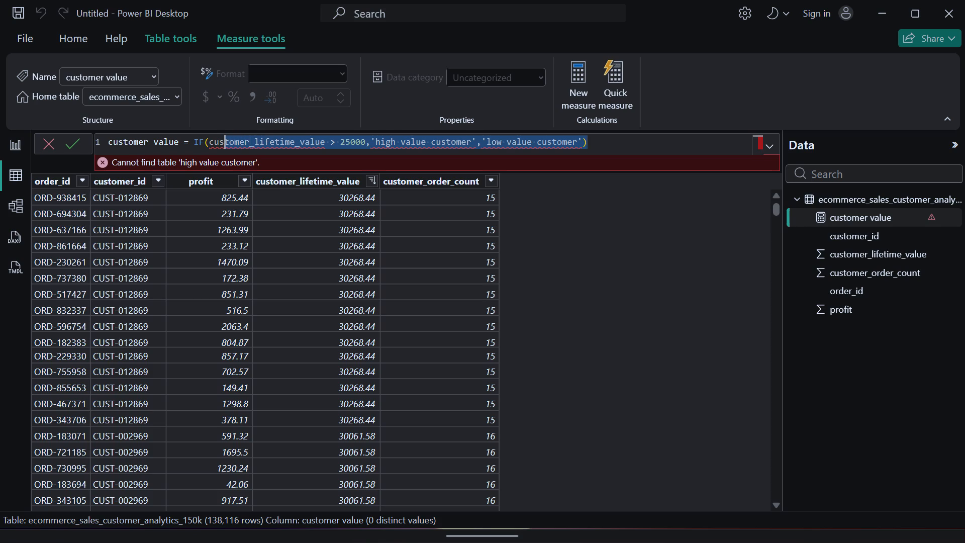
left_click_drag(225, 122, 208, 141)
key("BackSpace")
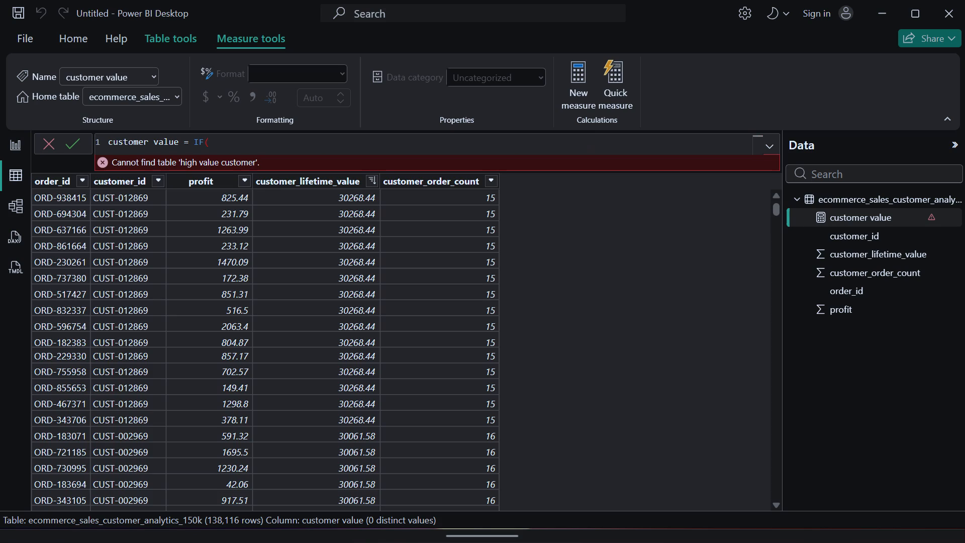
key("BackSpace")
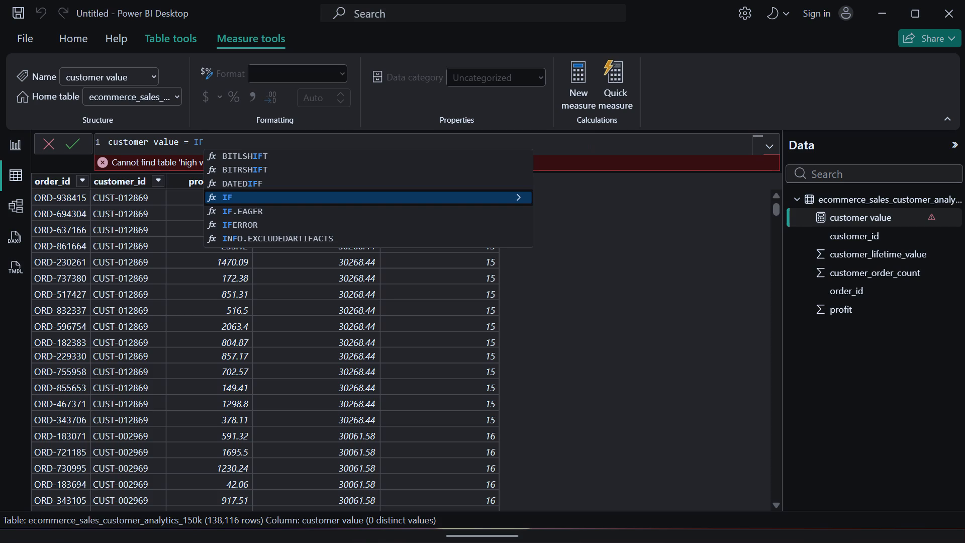
key("Return")
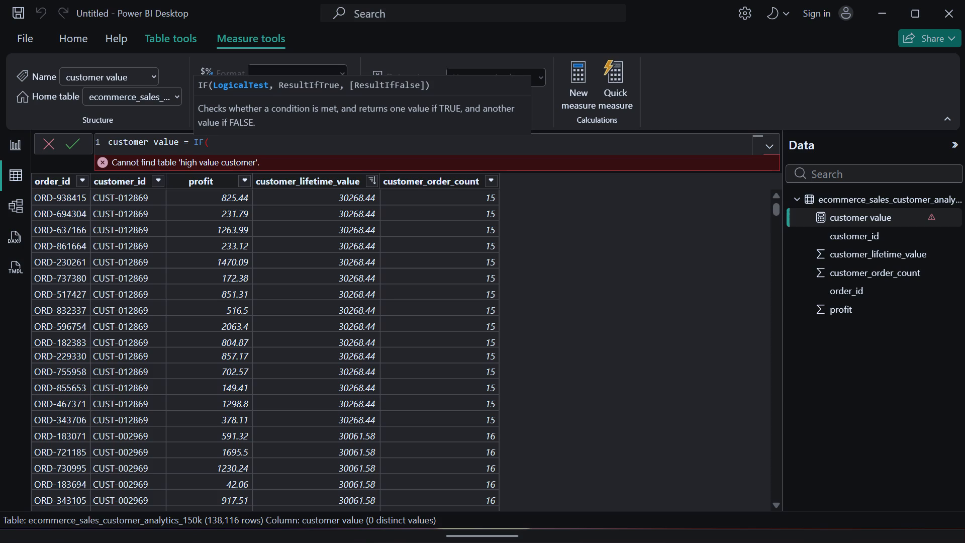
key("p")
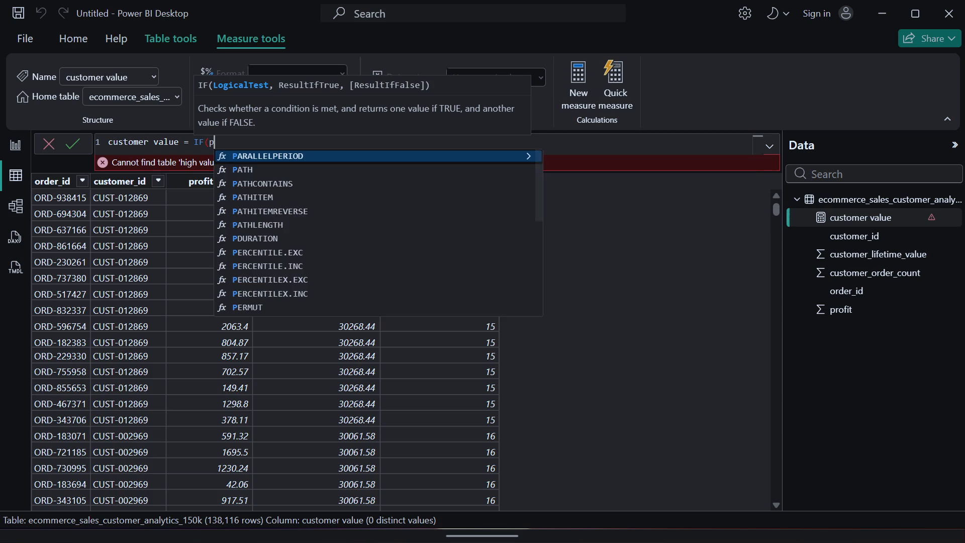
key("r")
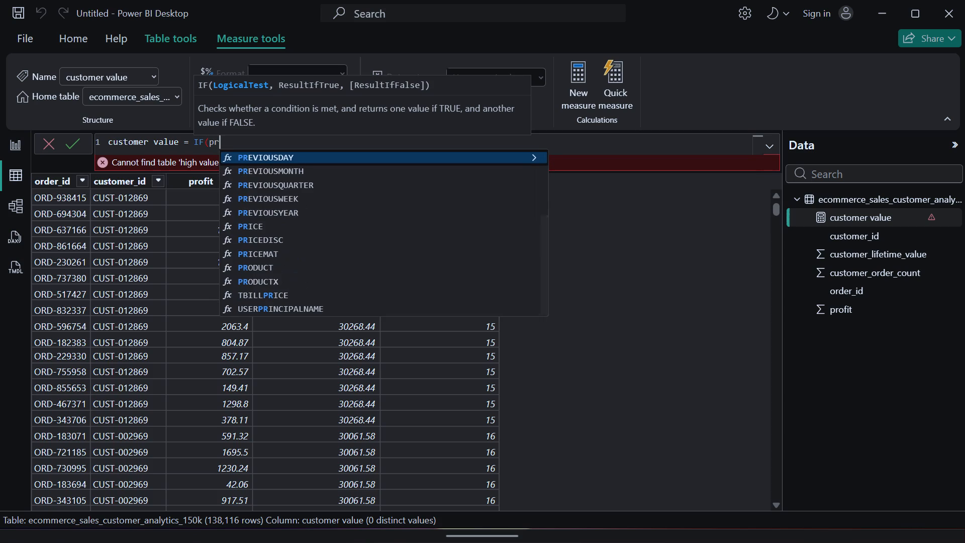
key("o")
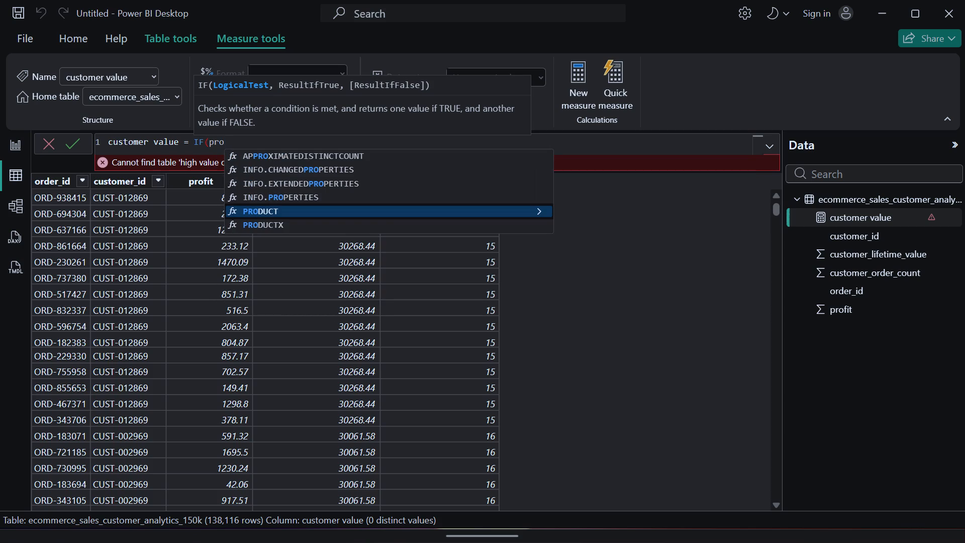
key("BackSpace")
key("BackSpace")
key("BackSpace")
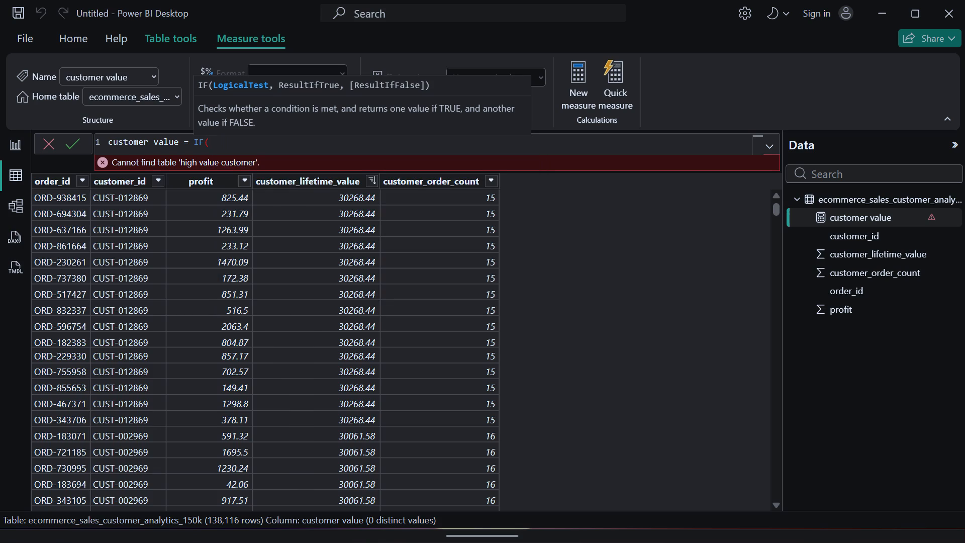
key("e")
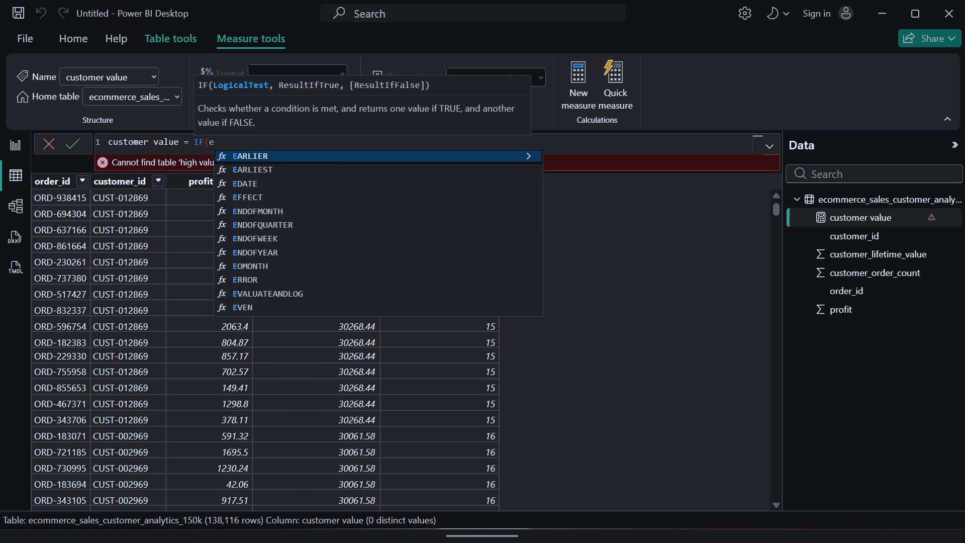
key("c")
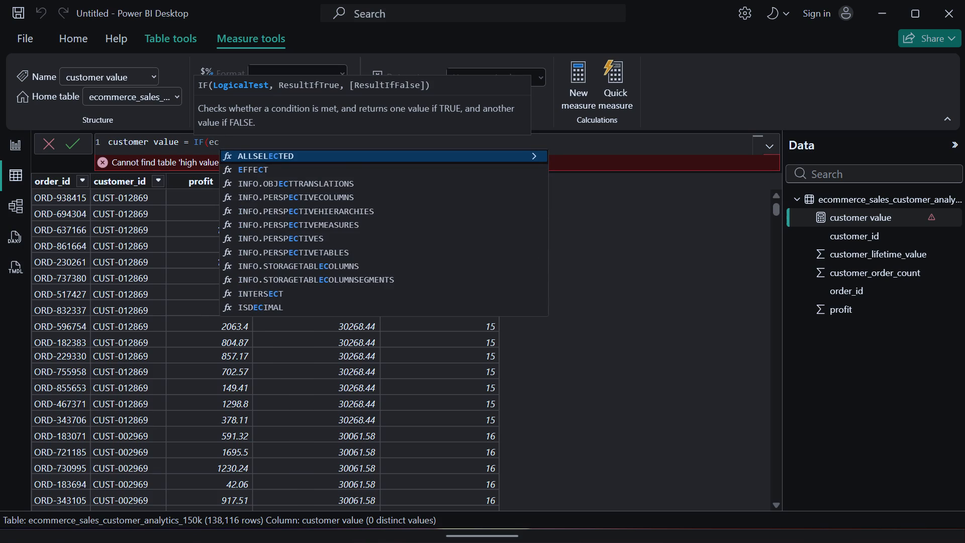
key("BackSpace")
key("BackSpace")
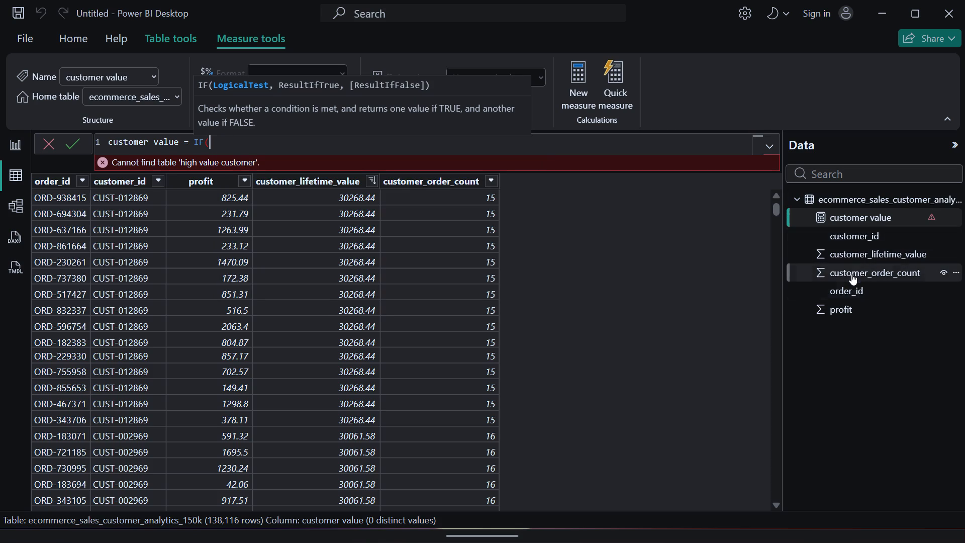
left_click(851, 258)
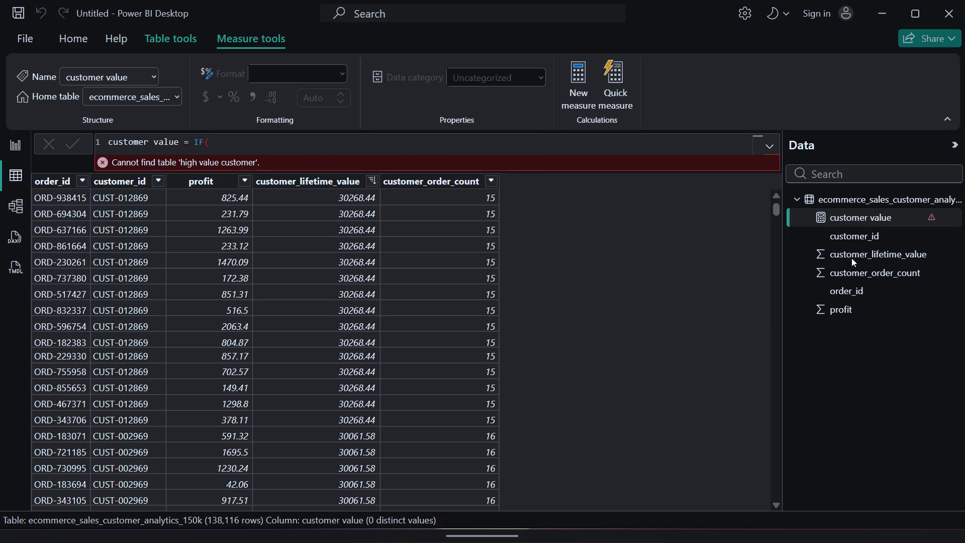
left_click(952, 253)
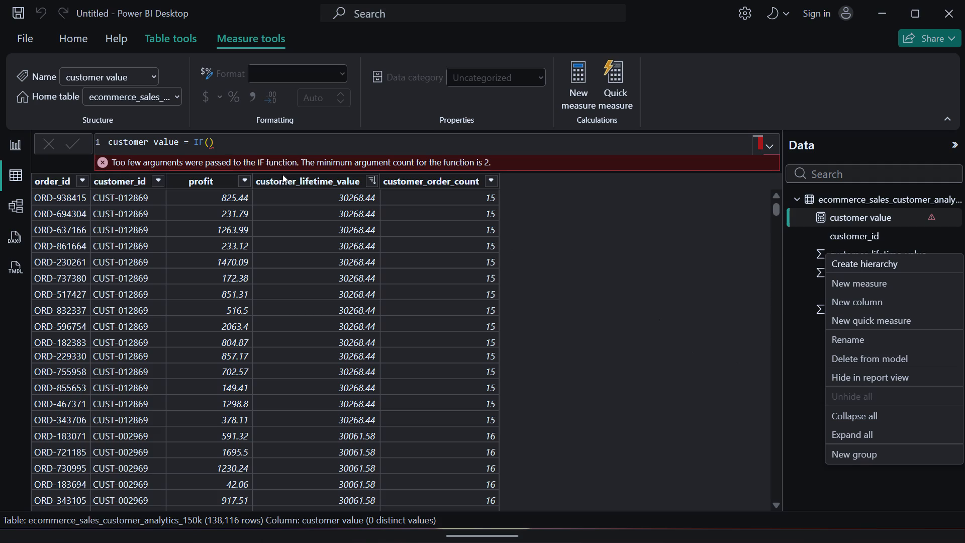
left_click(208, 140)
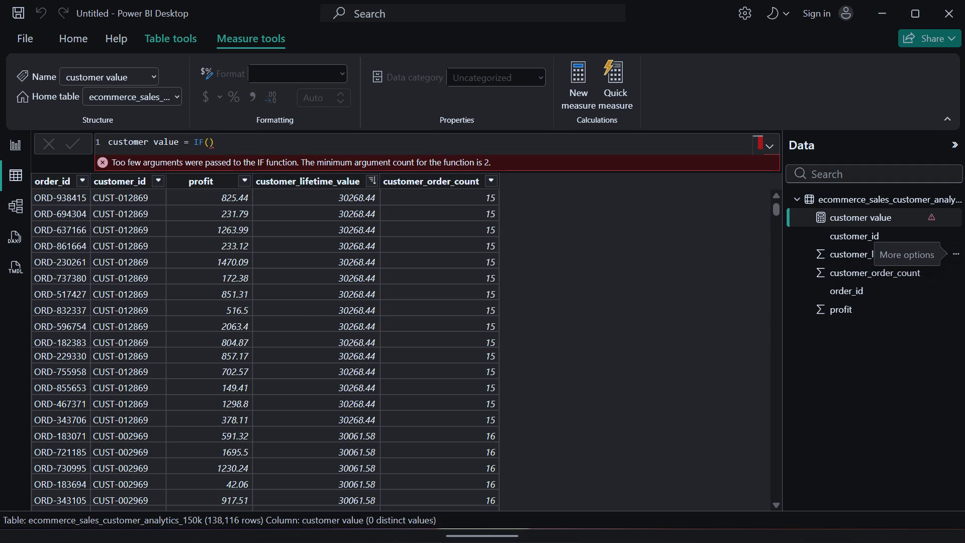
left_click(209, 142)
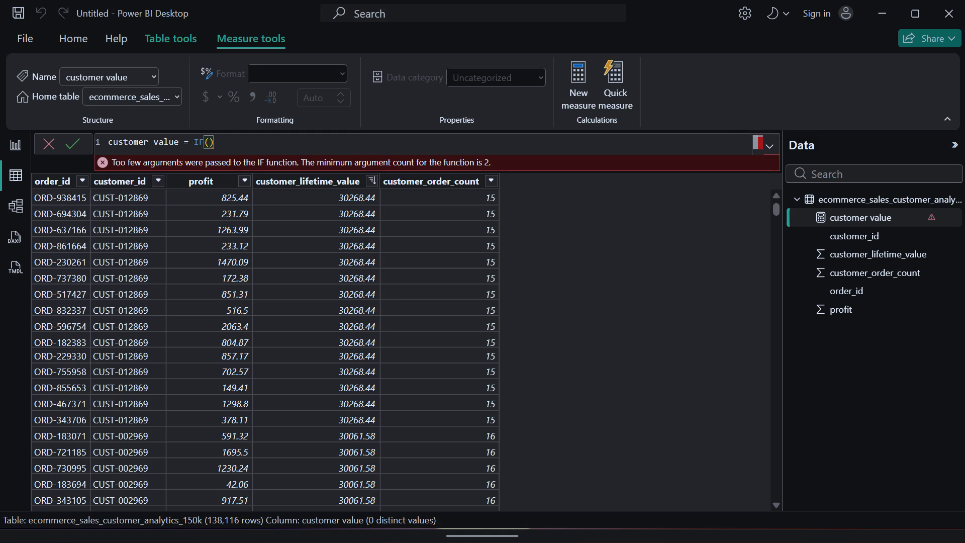
Sort the sales table by the profit column in descending order.
left_click(248, 177)
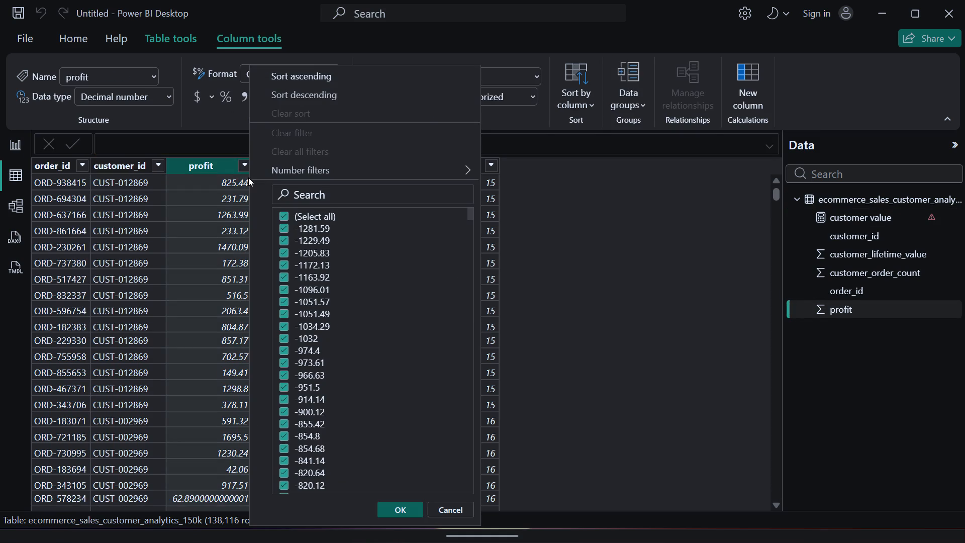
left_click(442, 508)
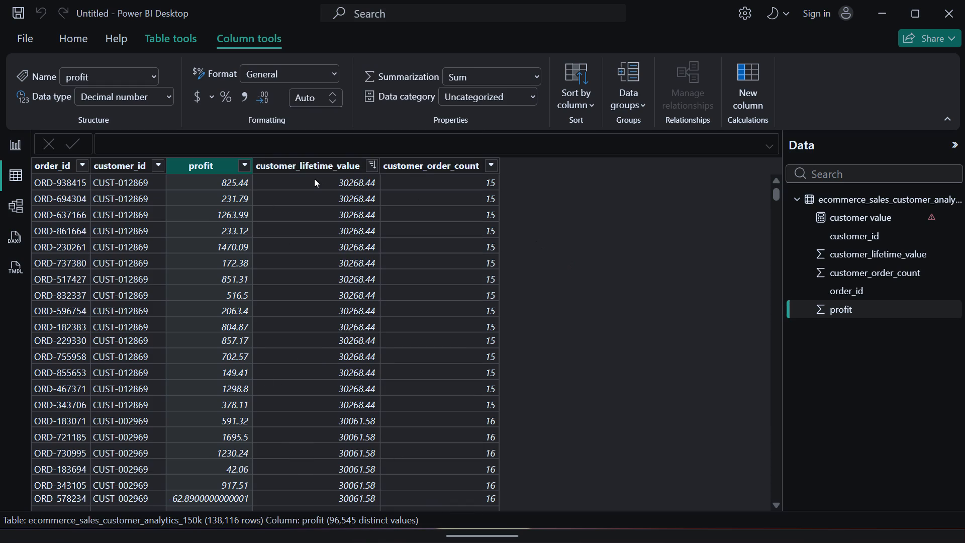
left_click(245, 160)
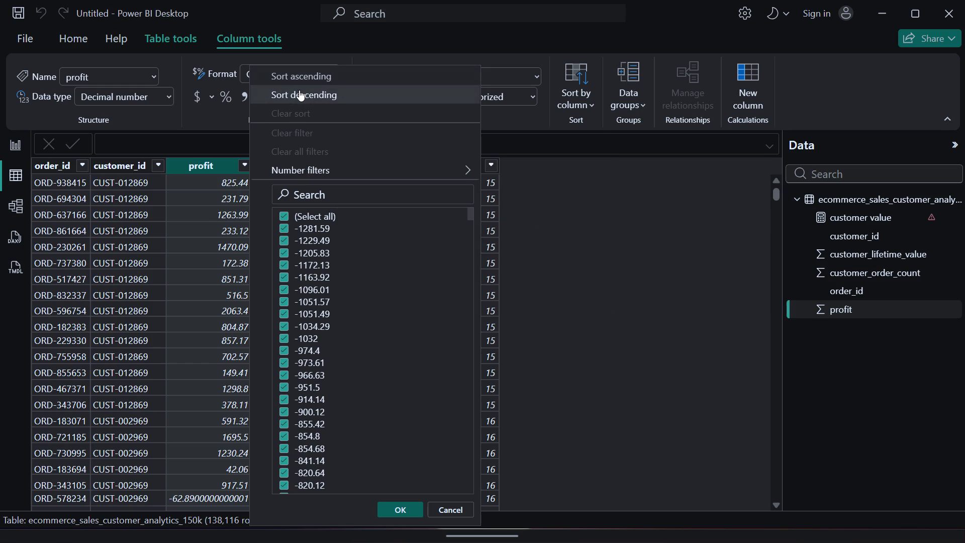
left_click(299, 90)
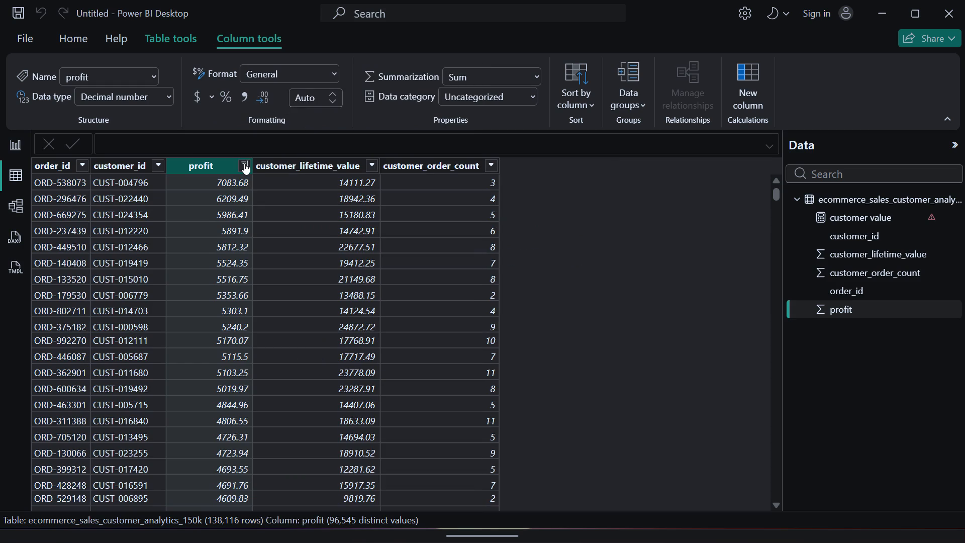
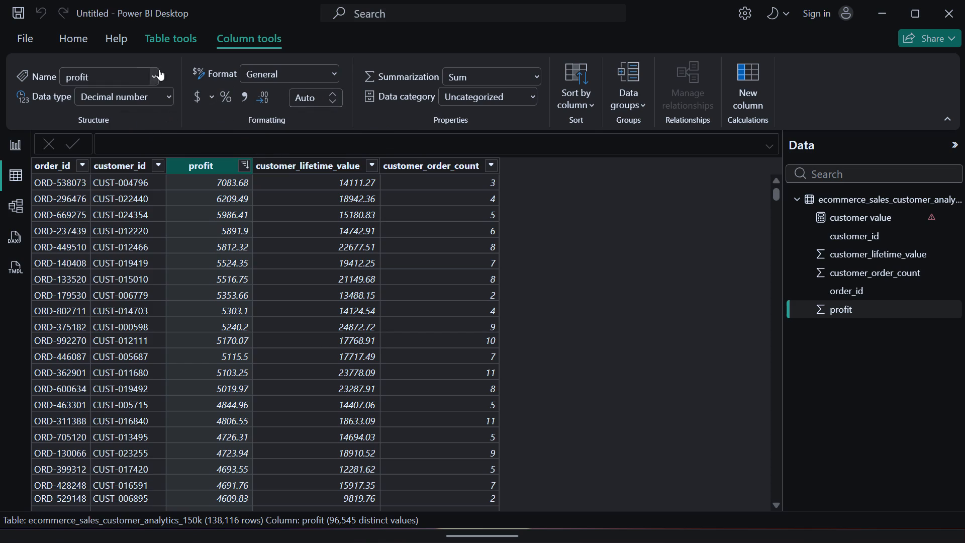
Examine the calculation types available for a quick measure on the sales table, from category aggregates to text operations.
left_click(173, 42)
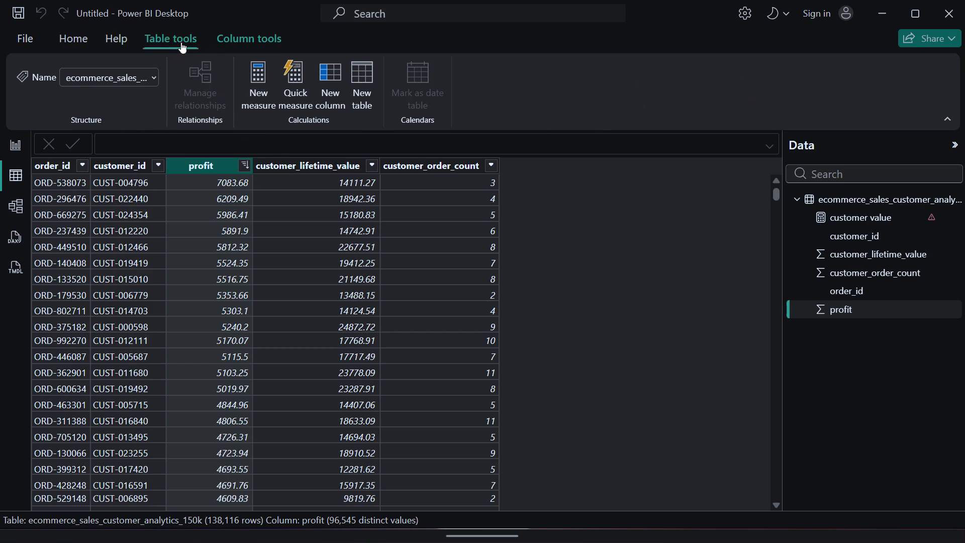
left_click(295, 82)
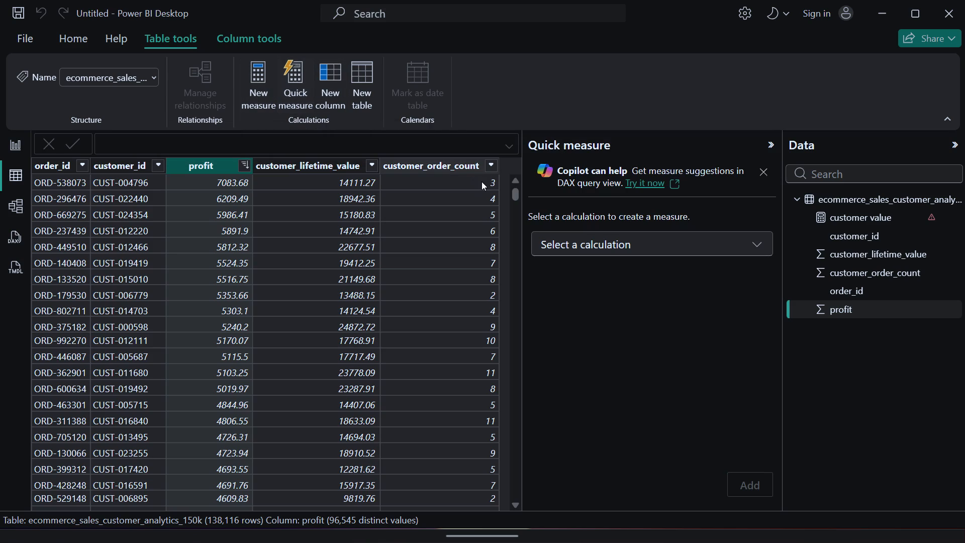
left_click(763, 239)
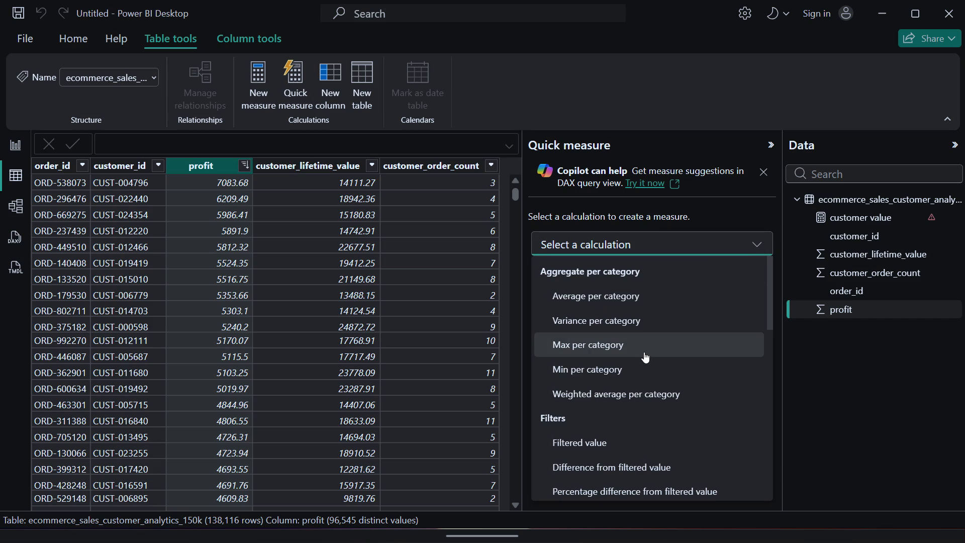
scroll(644, 352, "down", 4)
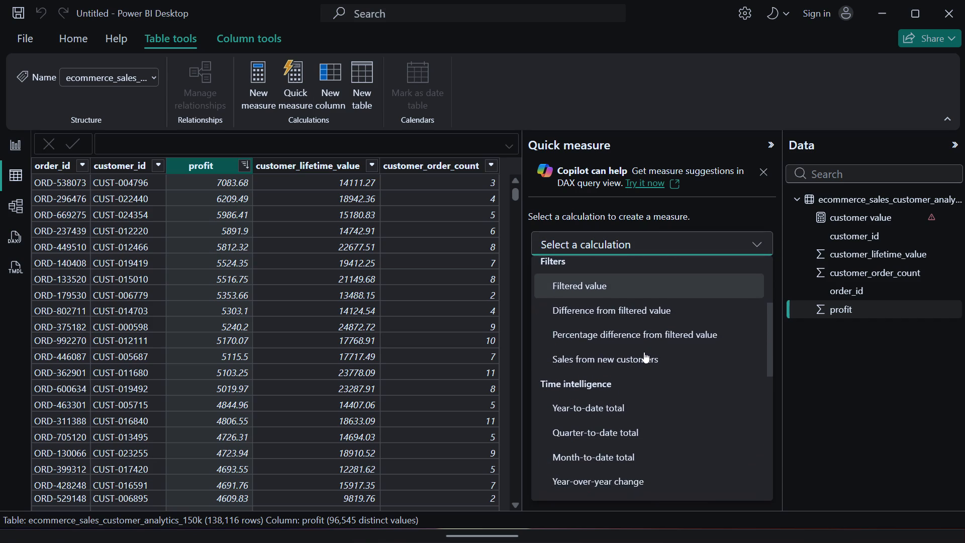
scroll(644, 352, "down", 3)
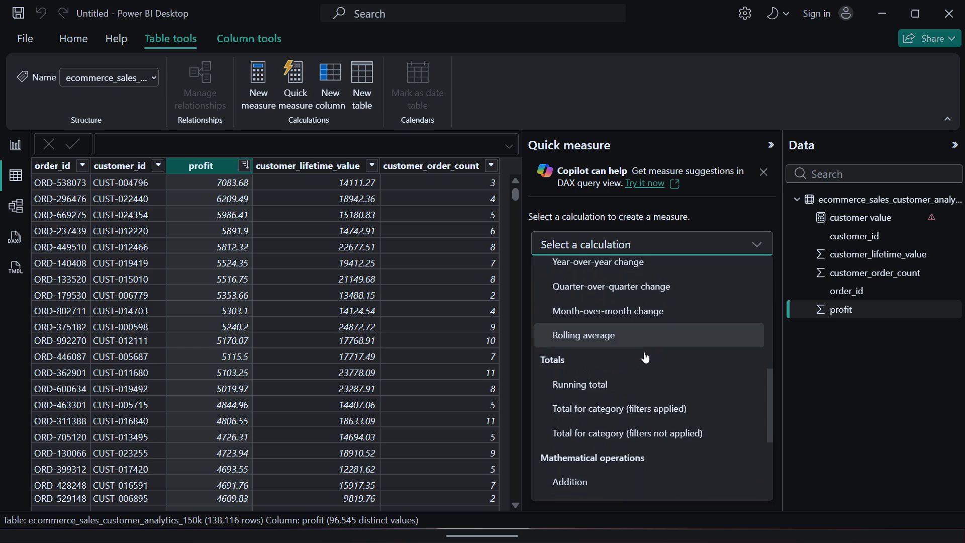
scroll(644, 352, "down", 3)
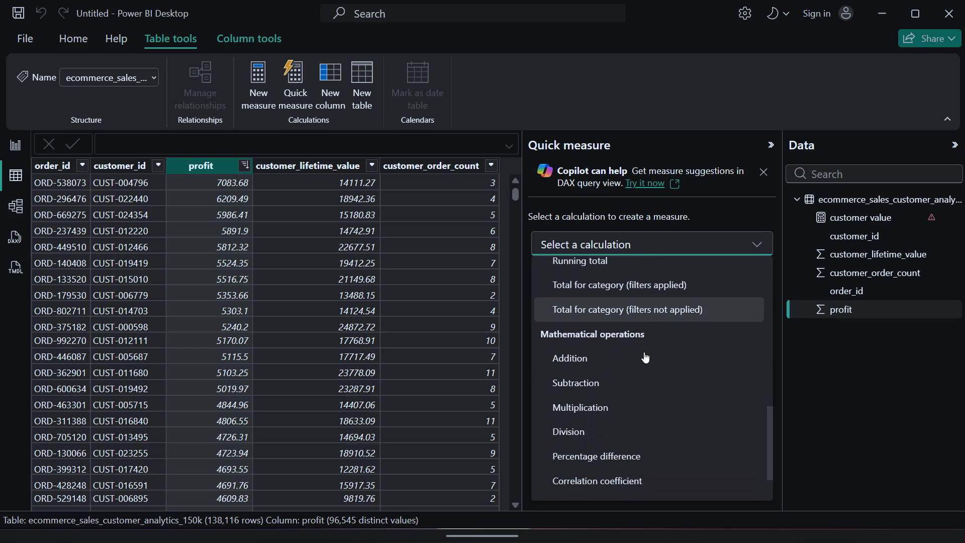
scroll(644, 352, "down", 2)
scroll(644, 352, "up", 3)
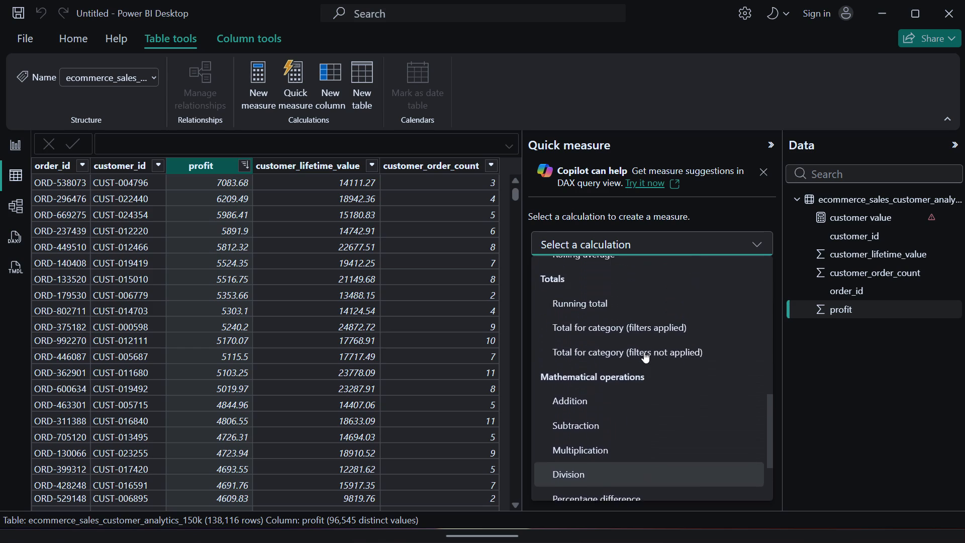
scroll(644, 352, "up", 3)
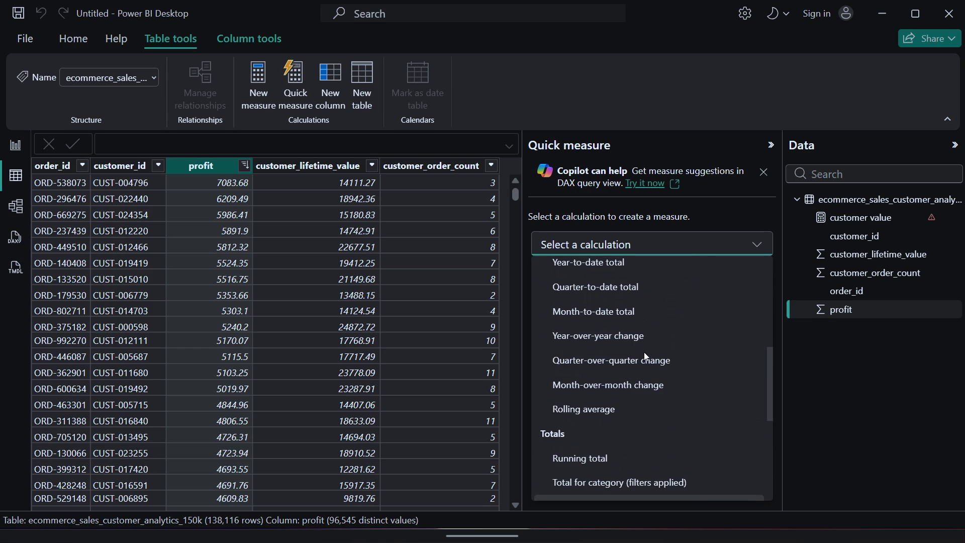
scroll(644, 352, "up", 2)
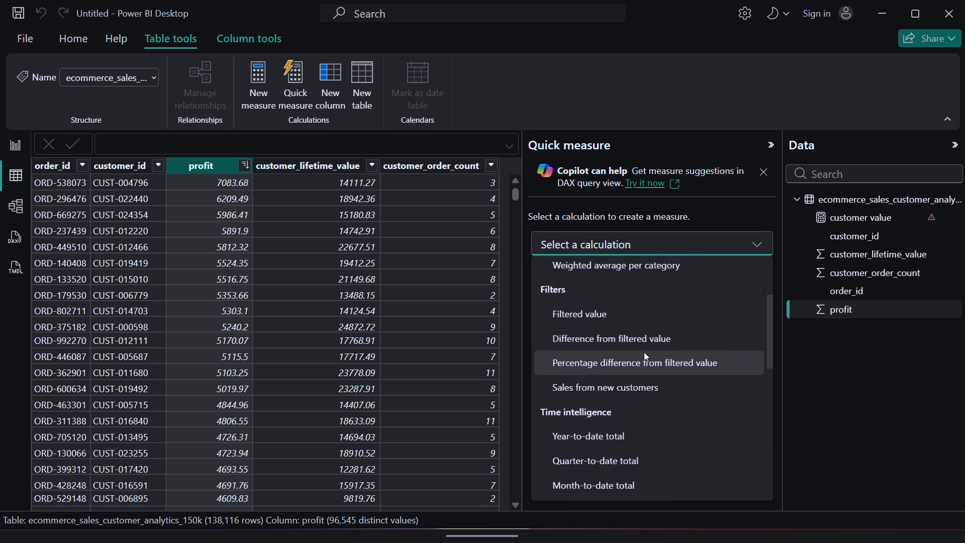
scroll(644, 352, "up", 3)
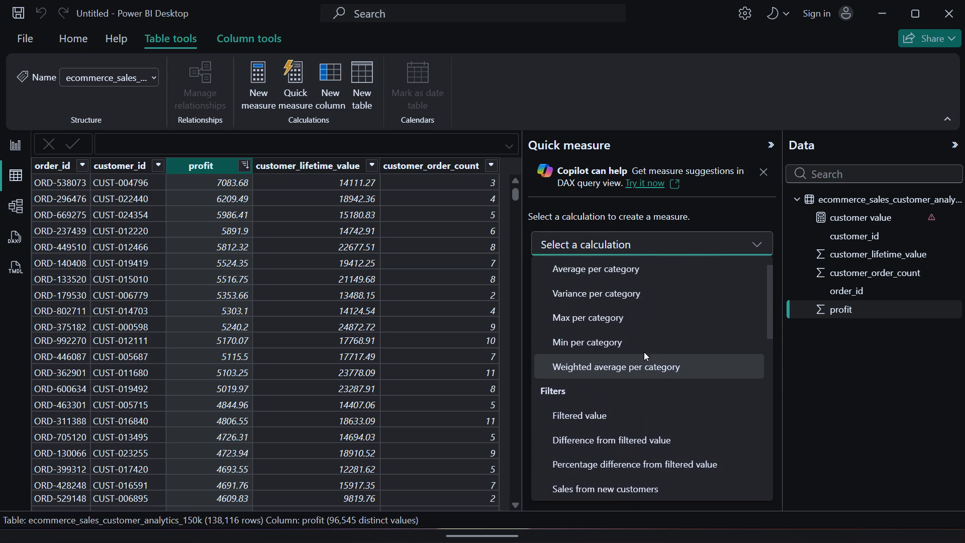
scroll(644, 352, "up", 2)
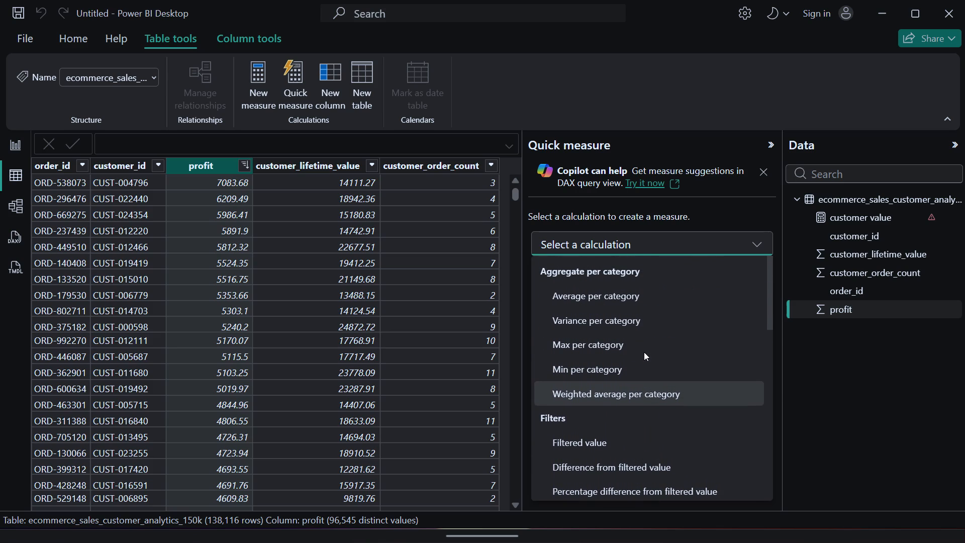
scroll(644, 352, "up", 3)
scroll(644, 352, "down", 5)
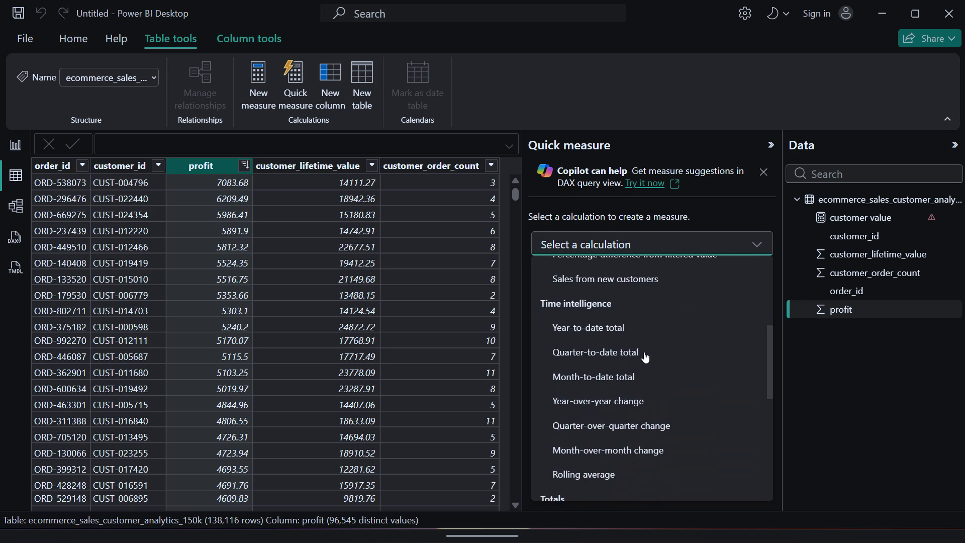
scroll(644, 352, "down", 2)
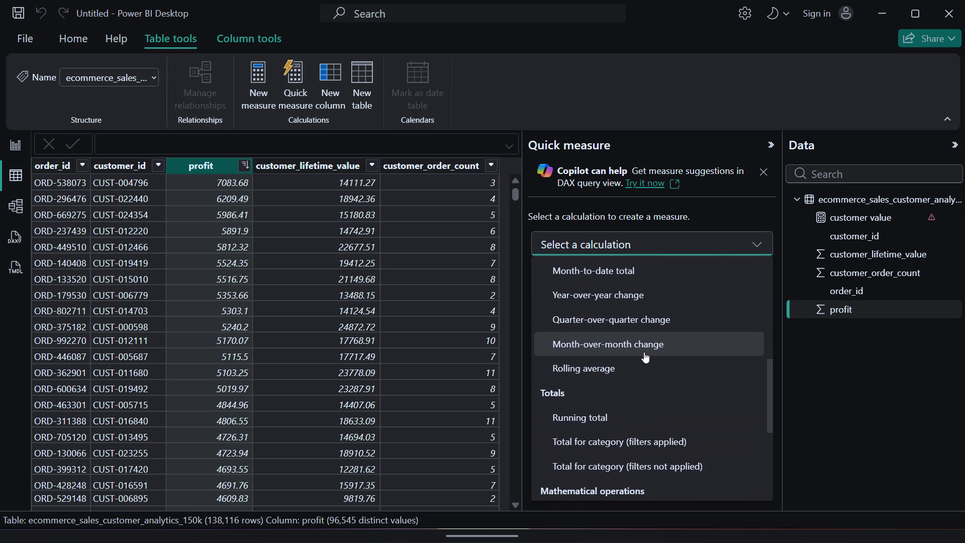
scroll(644, 352, "down", 2)
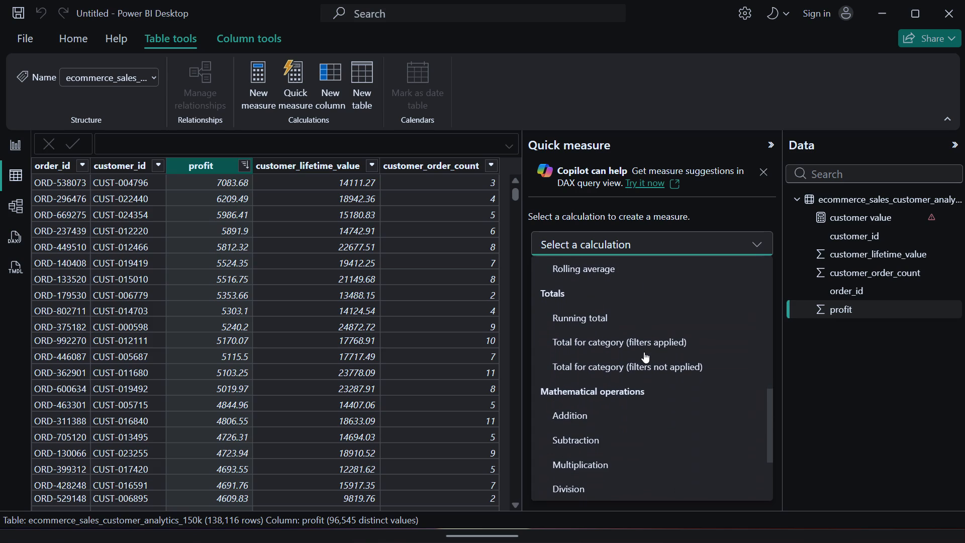
scroll(644, 352, "down", 1)
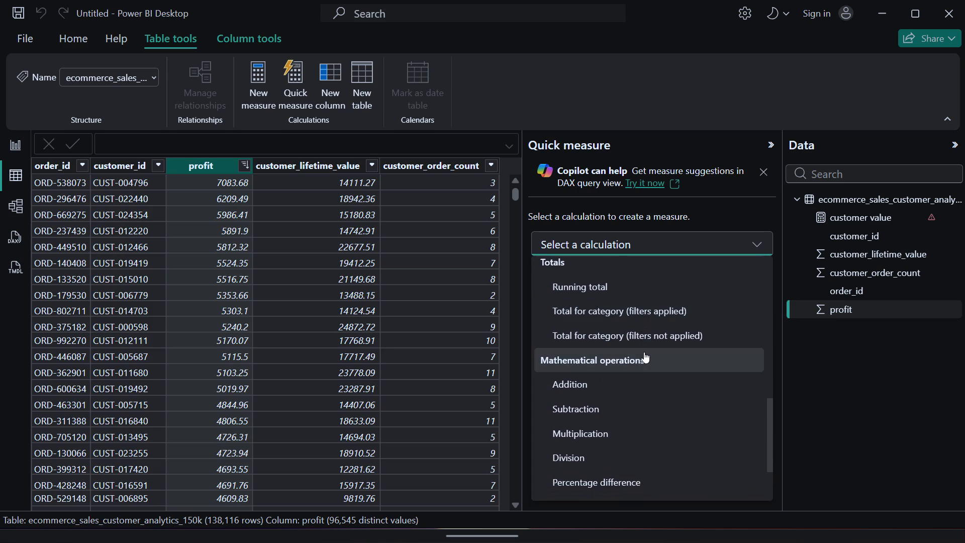
scroll(644, 352, "down", 3)
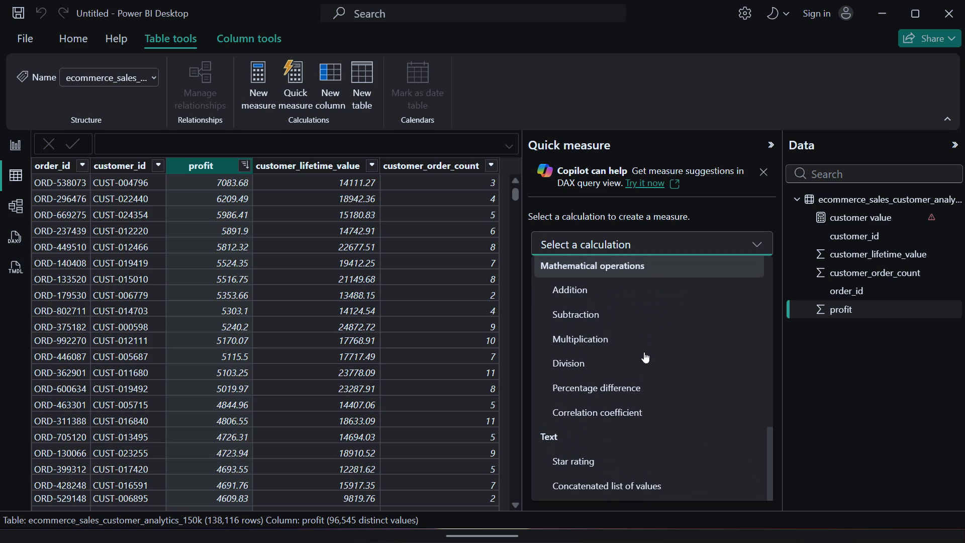
scroll(644, 352, "down", 1)
scroll(644, 352, "up", 5)
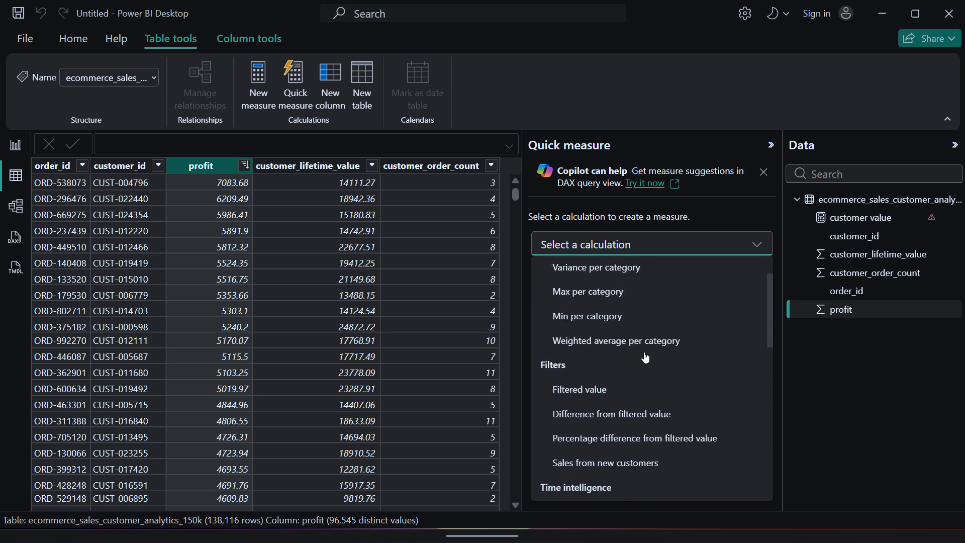
scroll(644, 352, "up", 3)
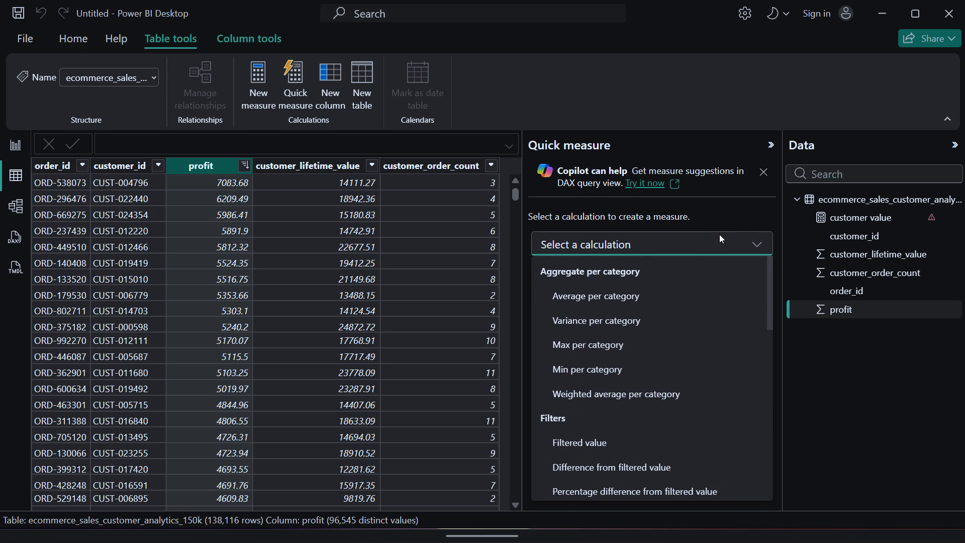
left_click(763, 169)
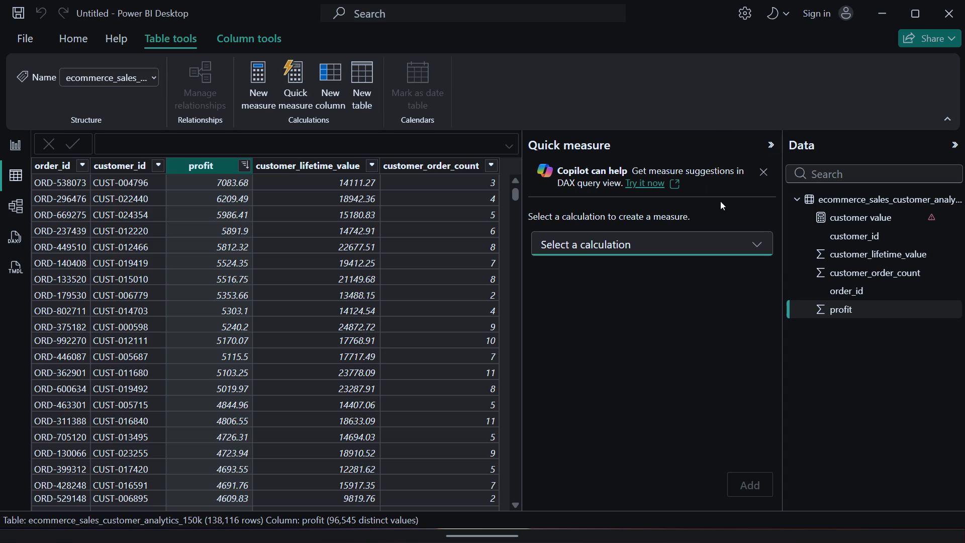
left_click(765, 140)
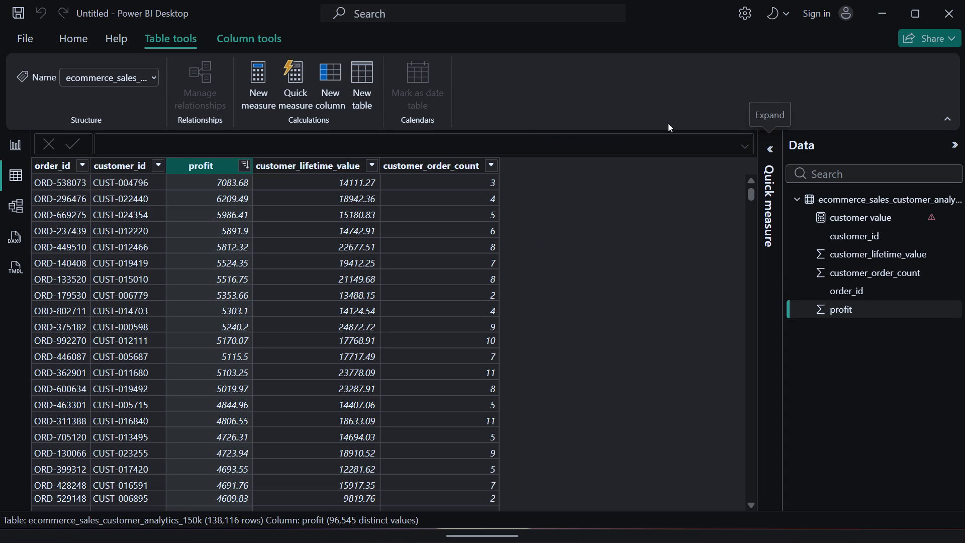
Add a new calculated column to the sales table and name it customer value in its formula.
left_click(336, 77)
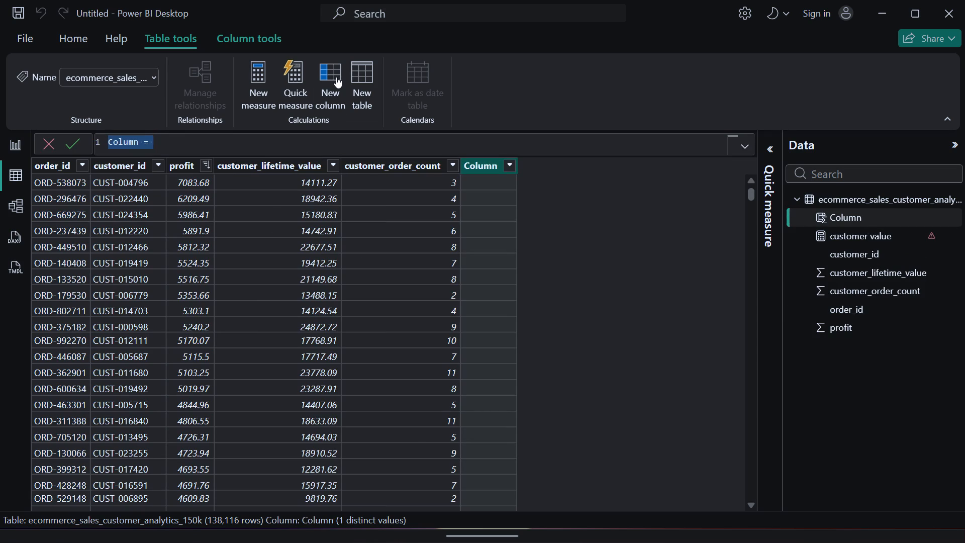
key("i")
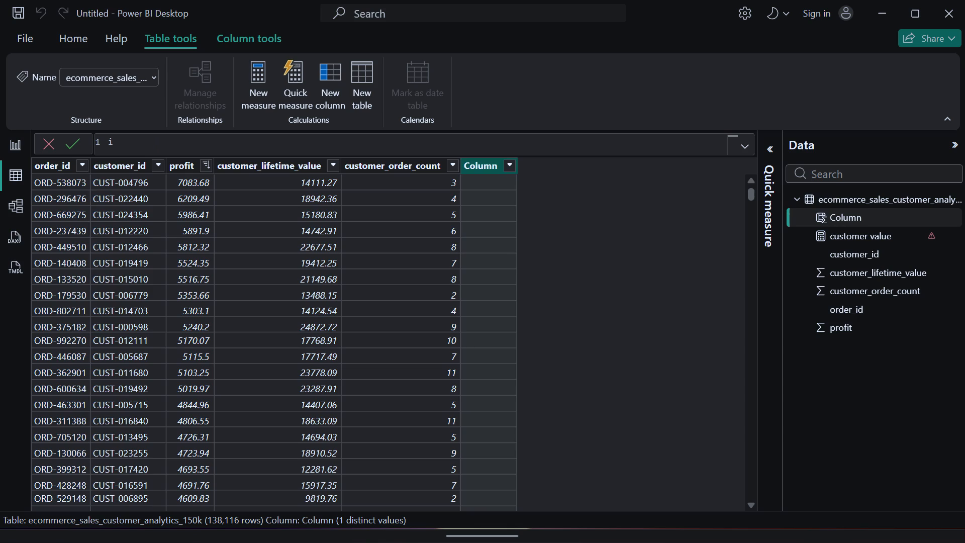
key("BackSpace")
key("BackSpace")
key("BackSpace")
key("BackSpace")
key("BackSpace")
key("BackSpace")
key("BackSpace")
key("BackSpace")
type("cu")
type("stomer")
key("space")
type("value")
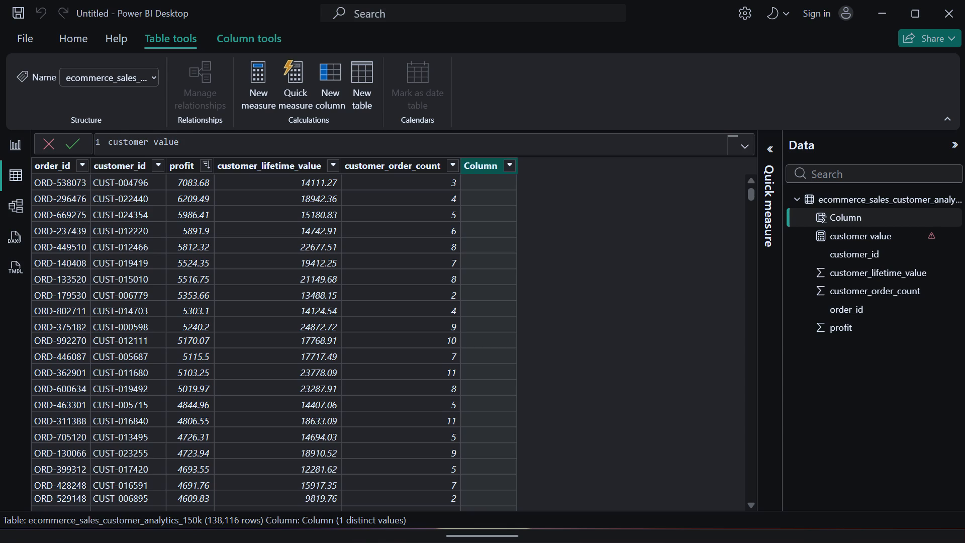
key("space")
key("shift+plus")
key("BackSpace")
key("equal")
key("space")
Insert the IF function in the new column's formula with customer_lifetime_value as the column in its logical test.
type("if")
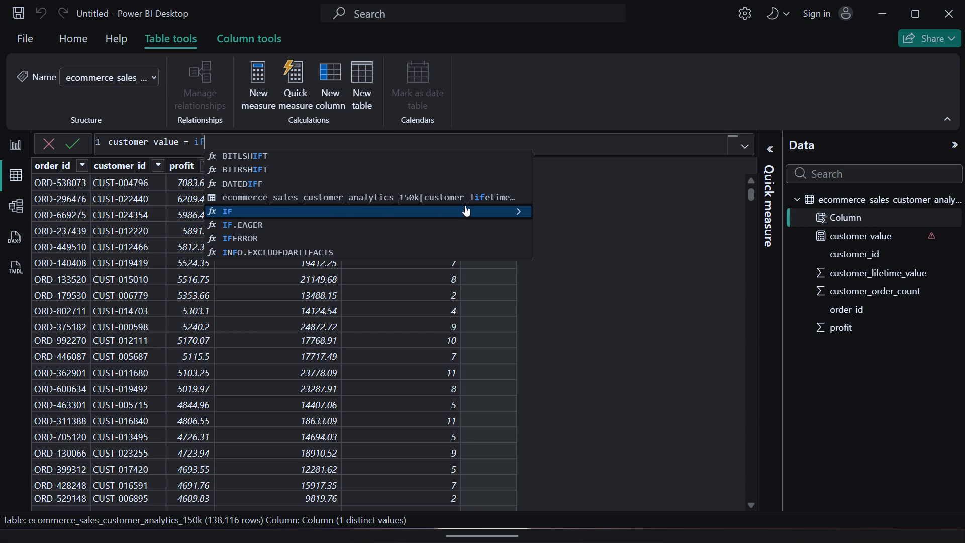
left_click(511, 213)
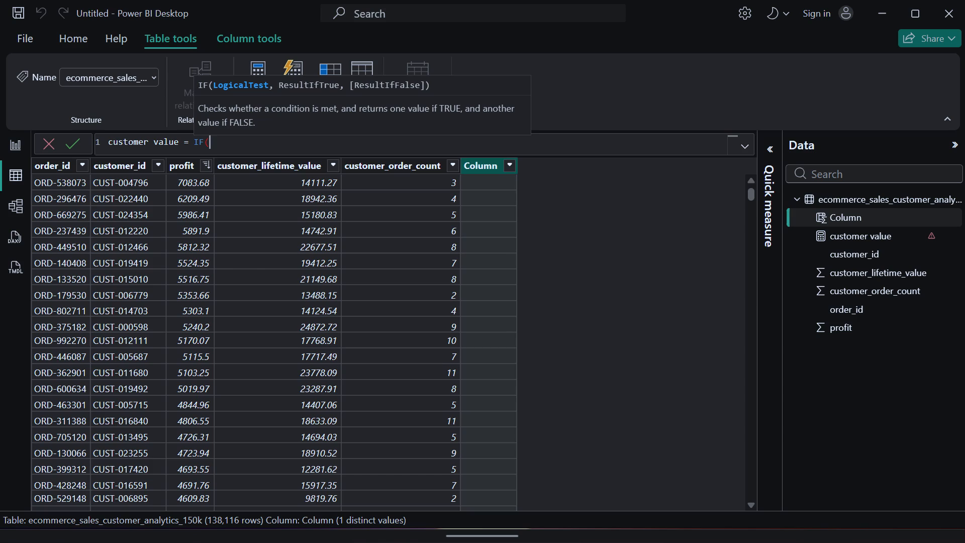
key("c")
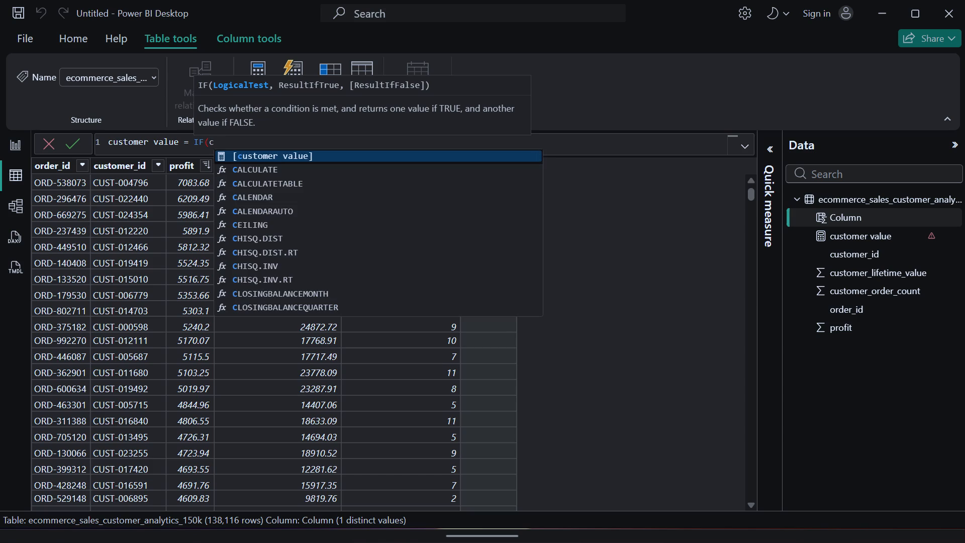
left_click(259, 156)
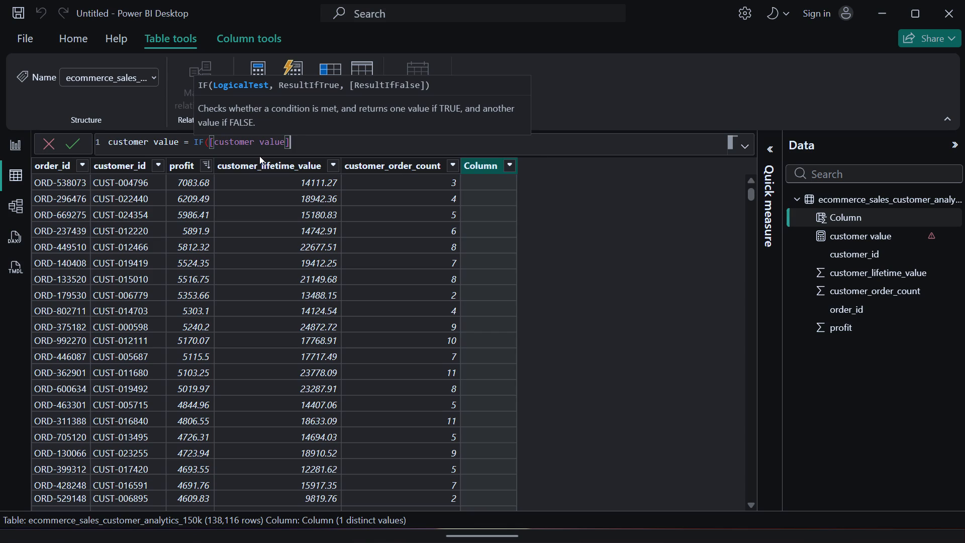
left_click(284, 138)
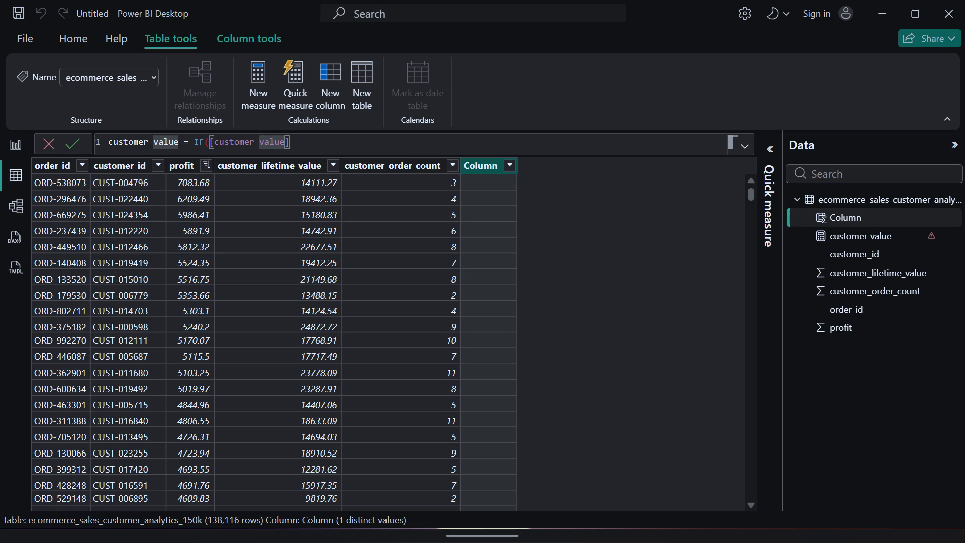
key("BackSpace")
key("BackSpace")
key("BackSpace")
key("BackSpace")
key("BackSpace")
key("BackSpace")
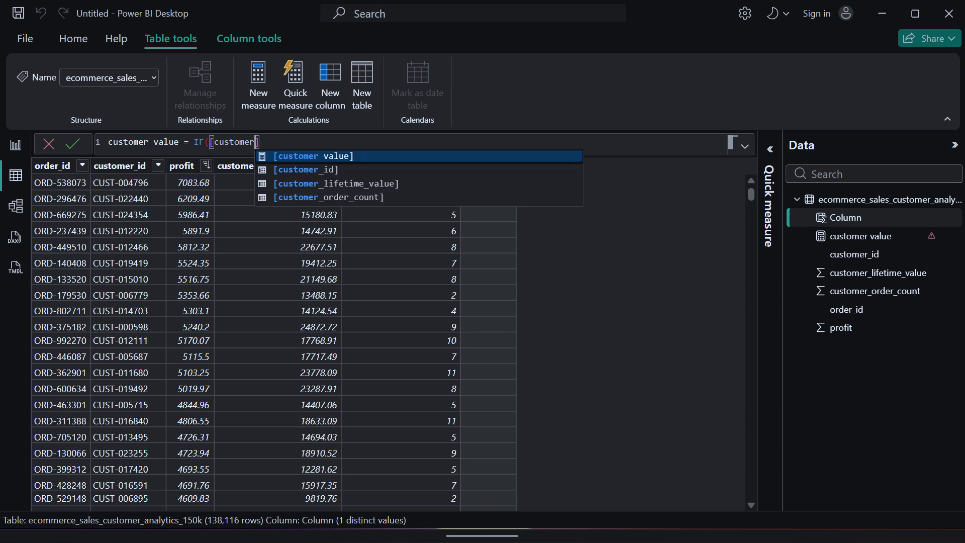
key("BackSpace")
key("BackSpace")
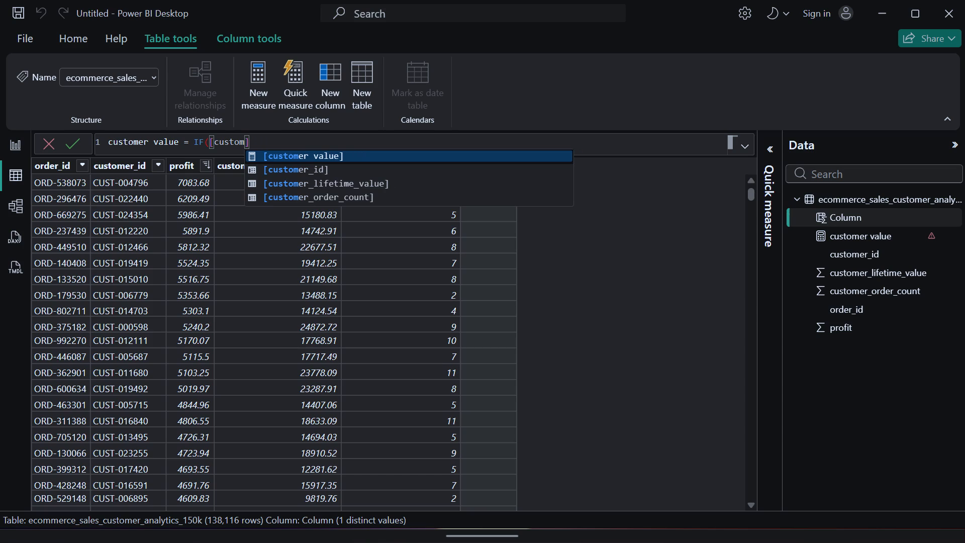
left_click(315, 180)
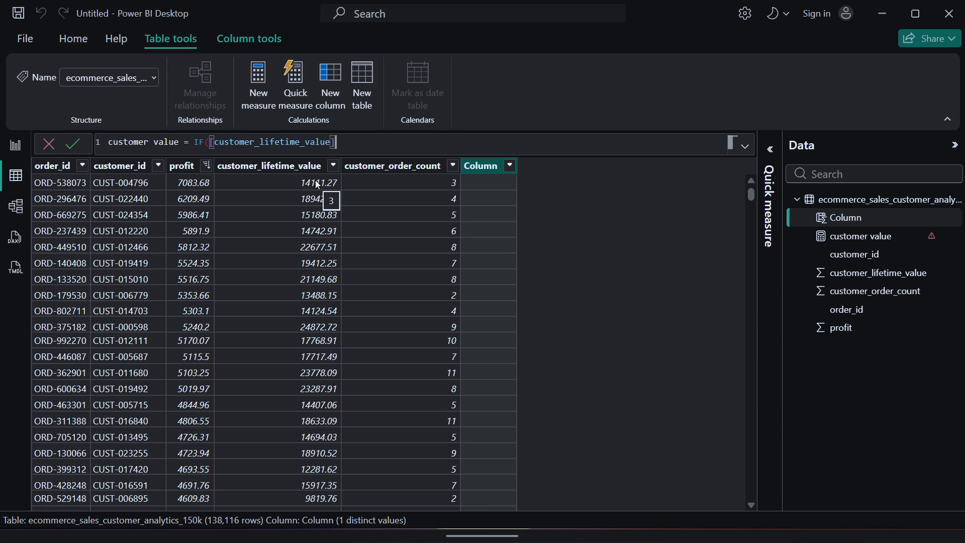
Complete the logical test so it checks for a customer lifetime value greater than 25000.
key("period")
key("BackSpace")
key("shift+greater")
type("25")
type("000")
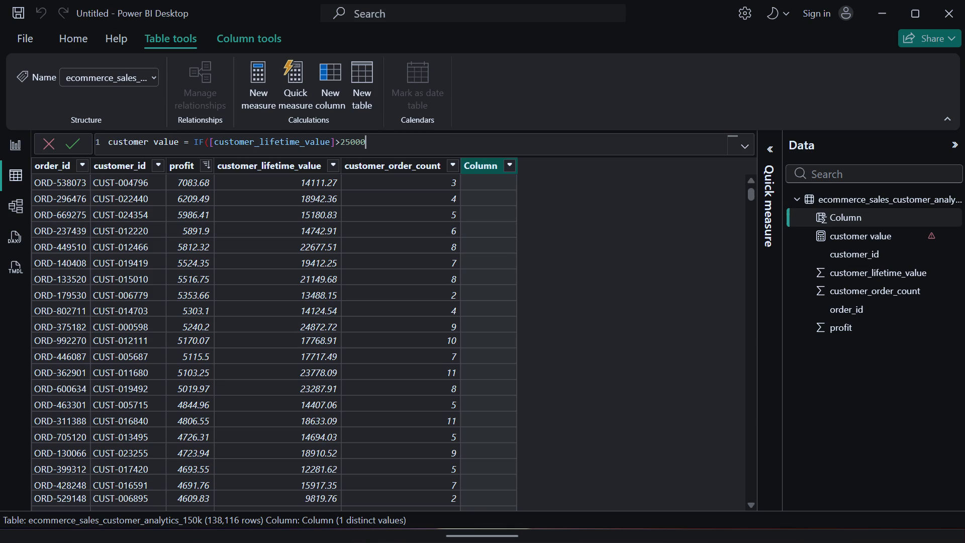
Add "high value" as the result the IF function returns when the test is true.
key("comma")
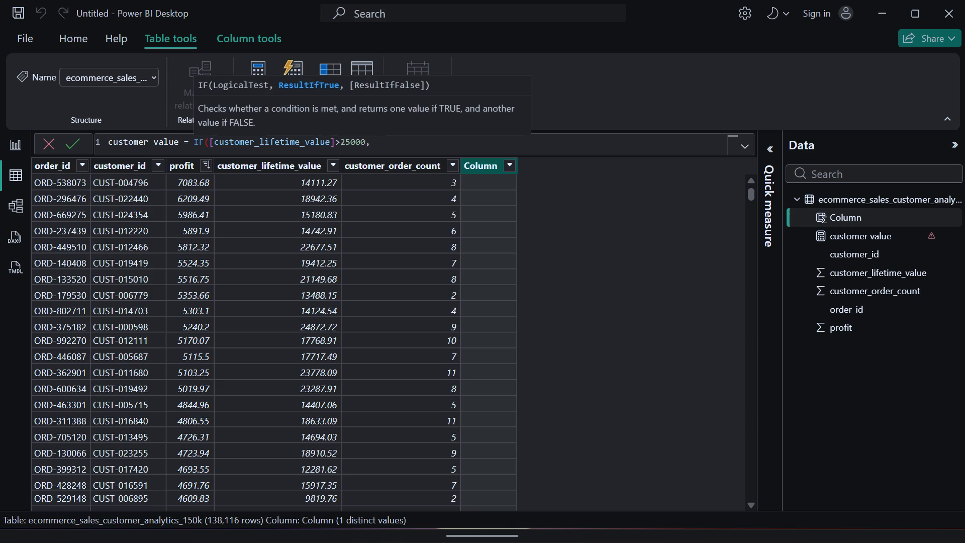
key("space")
key("shift+quotedbl")
type("hi")
type("gh")
key("space")
type("valu")
key("e")
key("shift+quotedbl")
key("space")
Add "low value" as the false result, close the IF function and commit the customer value column formula.
key("comma")
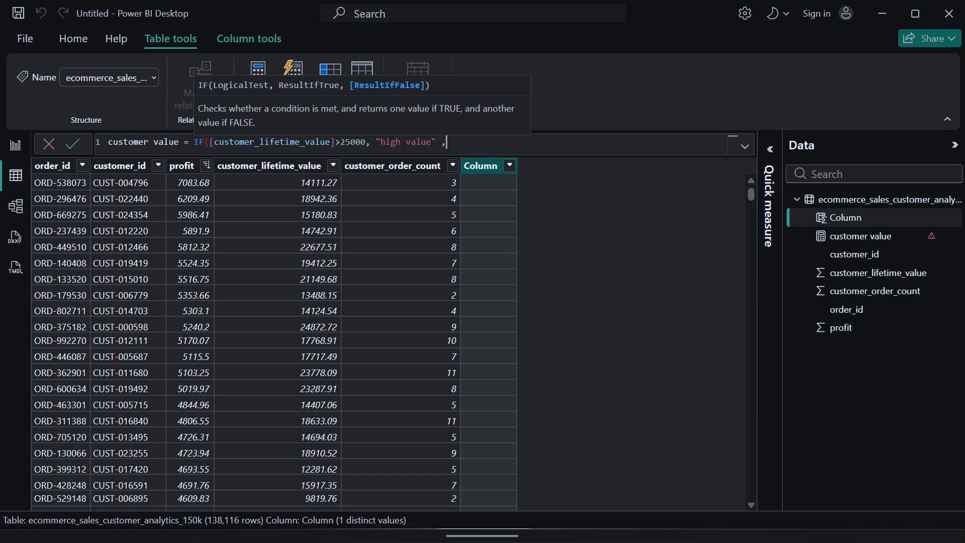
type("\"\"")
key("Left")
type("low")
key("space")
type("value")
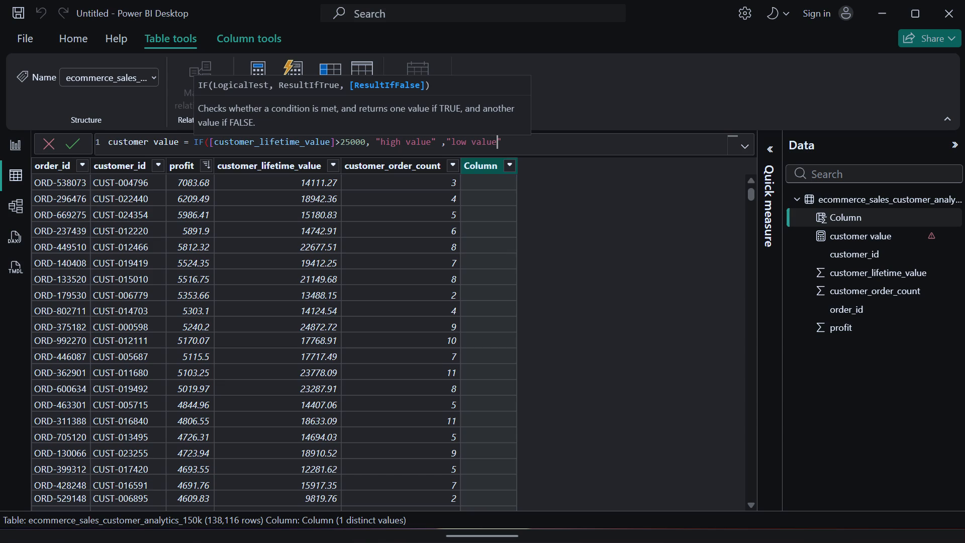
key("Right")
key("shift+parenright")
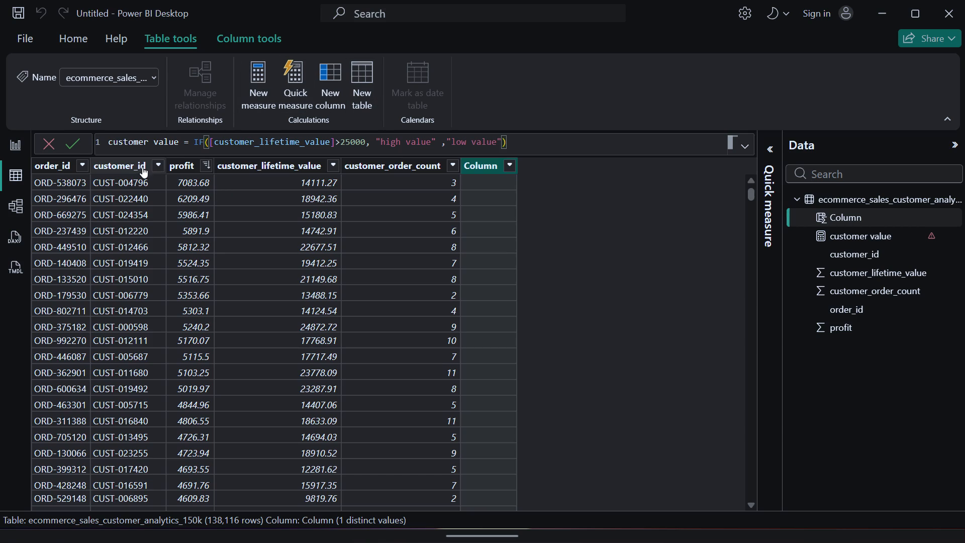
key("Return")
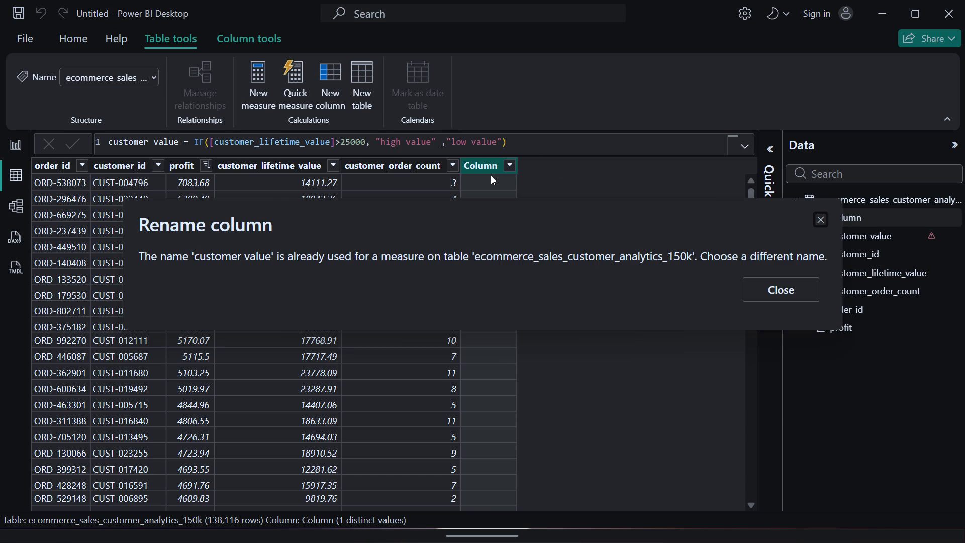
scroll(491, 175, "right", 1)
left_click(776, 283)
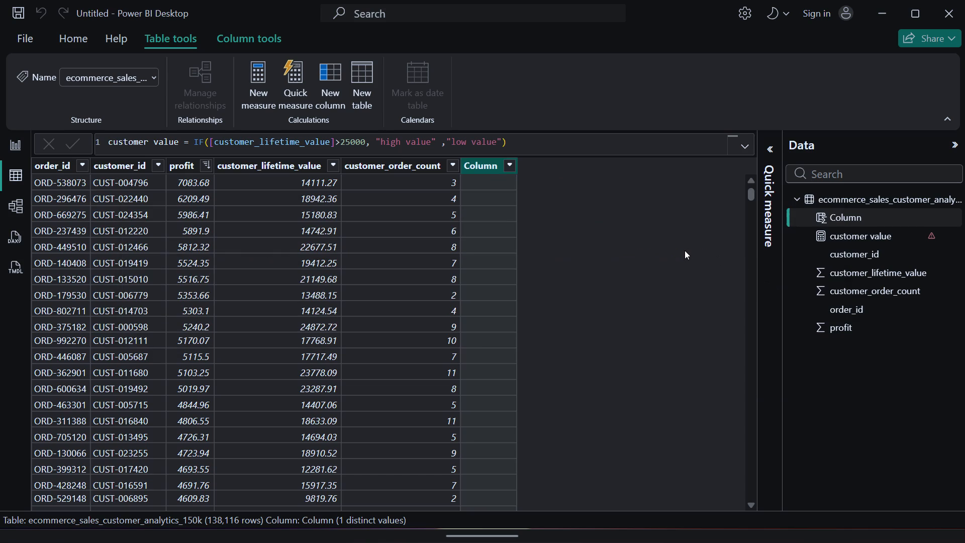
Delete the existing customer value measure from the sales table's model.
left_click(925, 238)
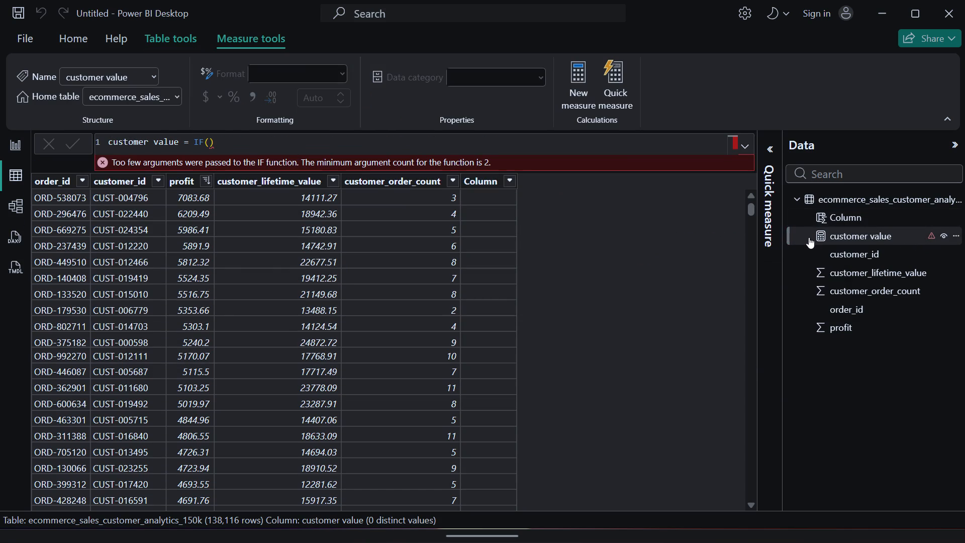
left_click(810, 236)
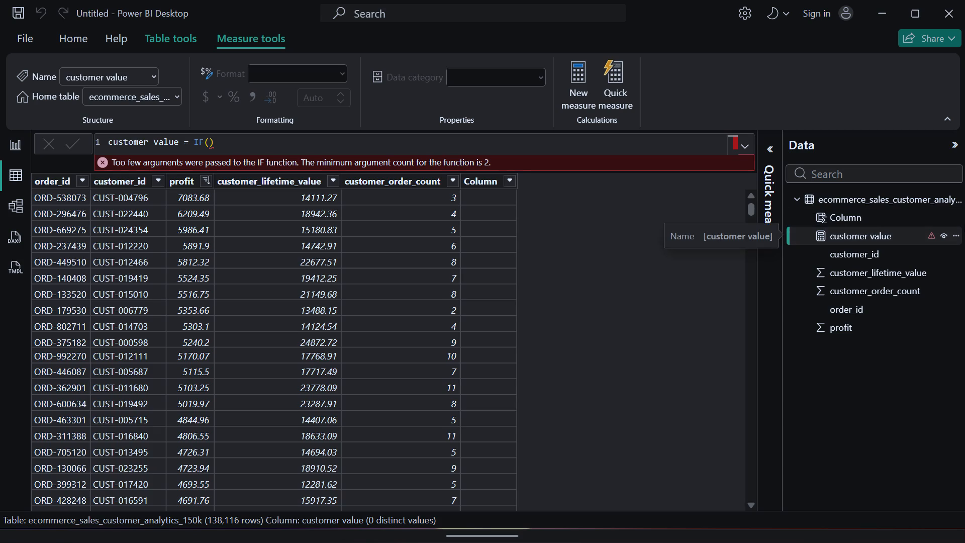
left_click(951, 234)
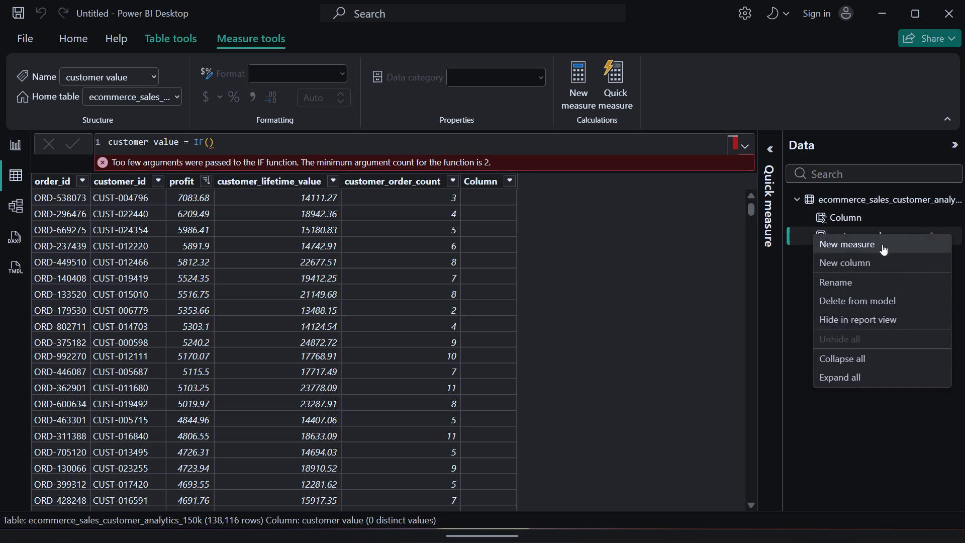
left_click(851, 294)
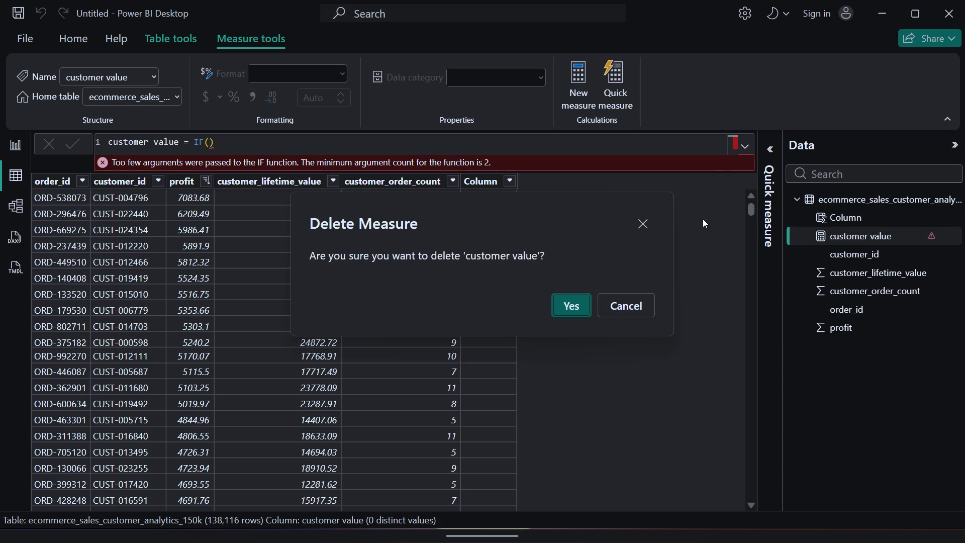
left_click(575, 302)
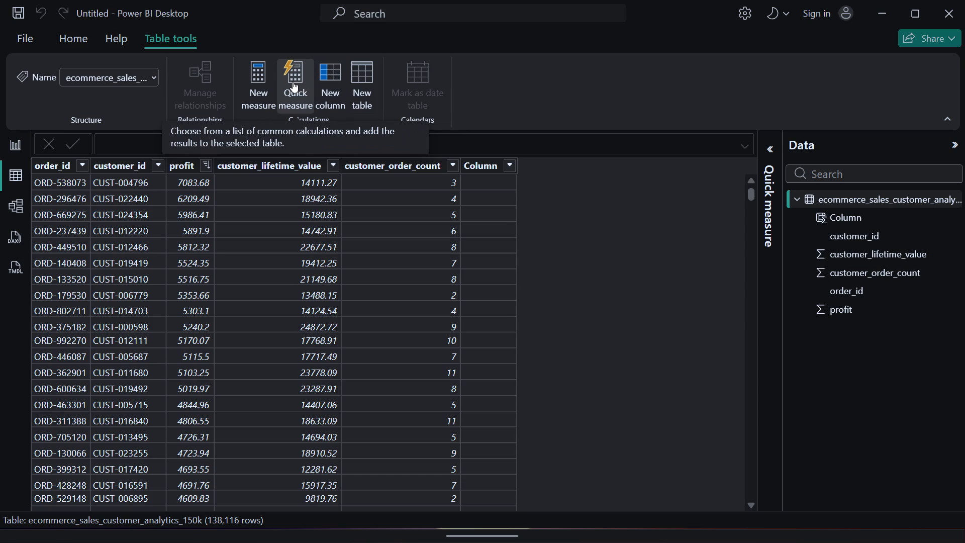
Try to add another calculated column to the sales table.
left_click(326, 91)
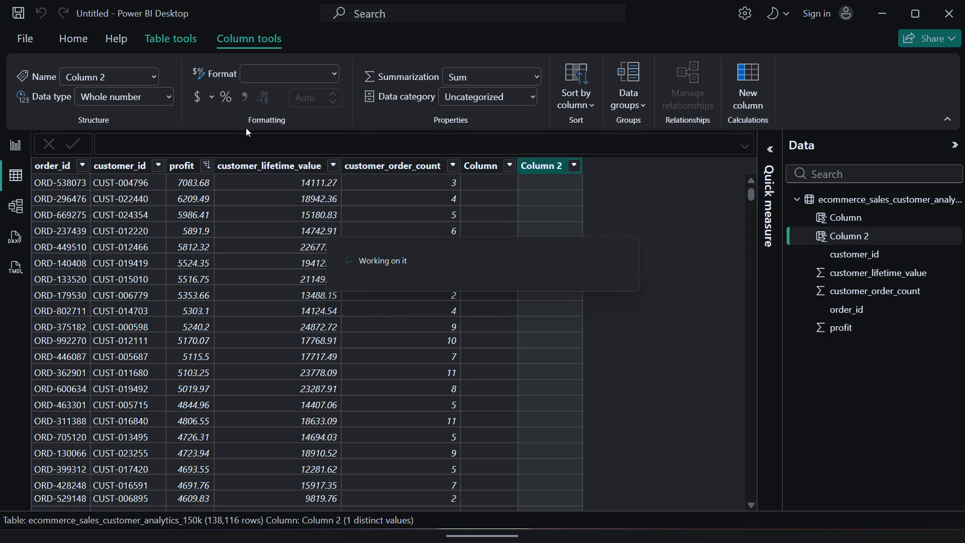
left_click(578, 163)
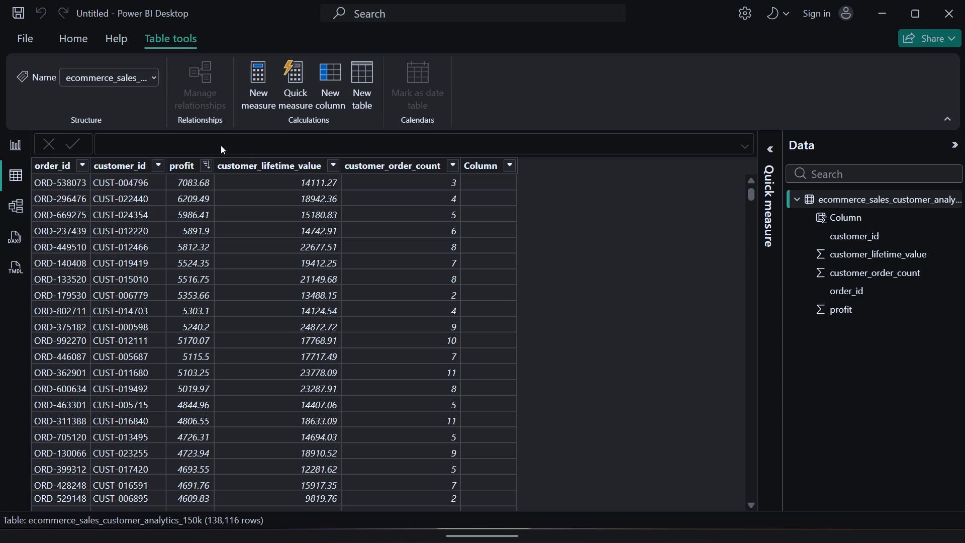
Select the empty new column and replace its default formula name with customer value, followed by an equals sign.
left_click(169, 143)
left_click(486, 168)
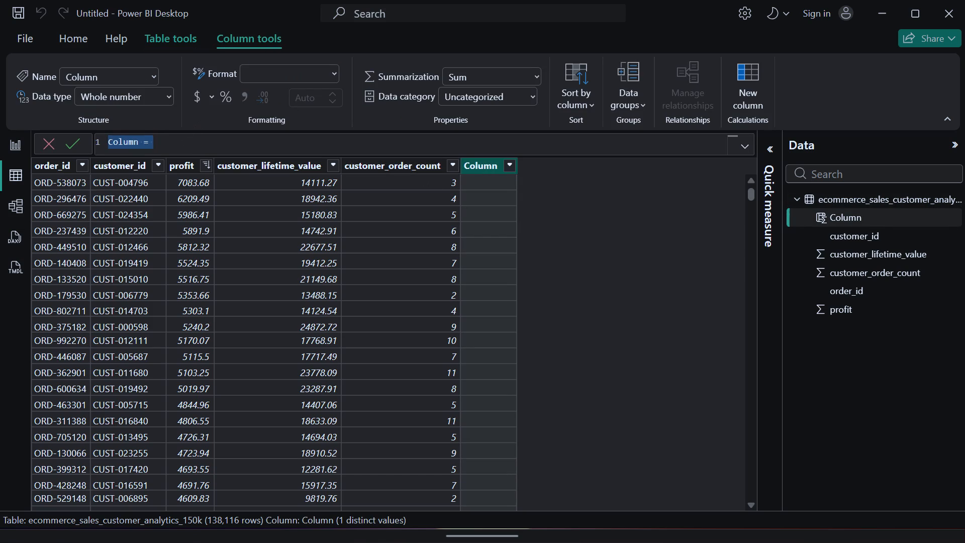
key("i")
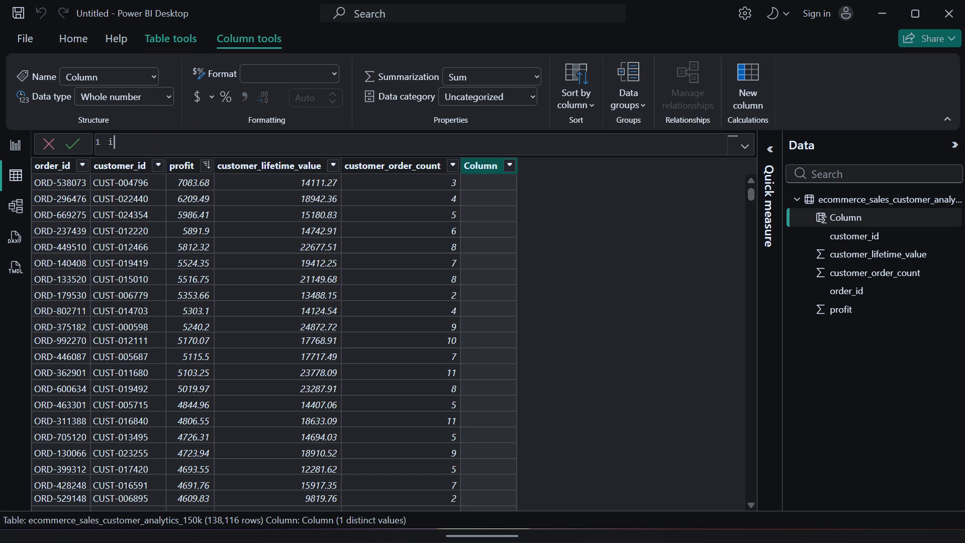
key("BackSpace")
type("cust")
type("ome")
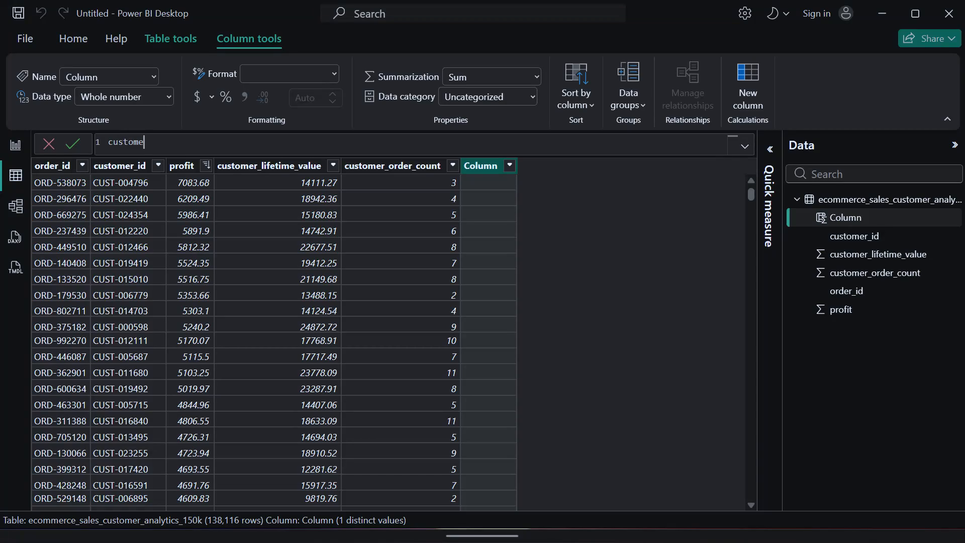
type("r")
key("space")
type("value")
key("space")
key("equal")
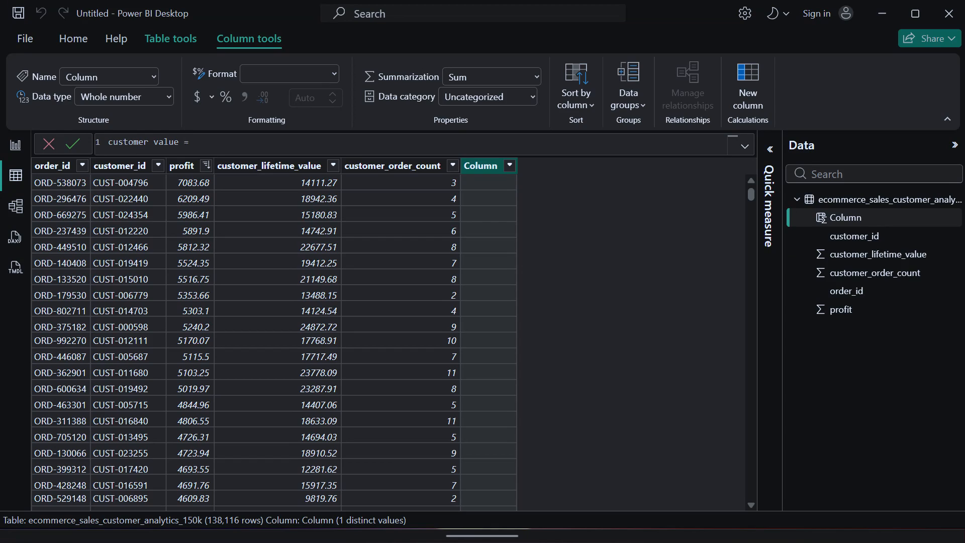
key("space")
Start an IF function in the customer value formula with the sales table's customer_lifetime_value column as the logical test.
type("if")
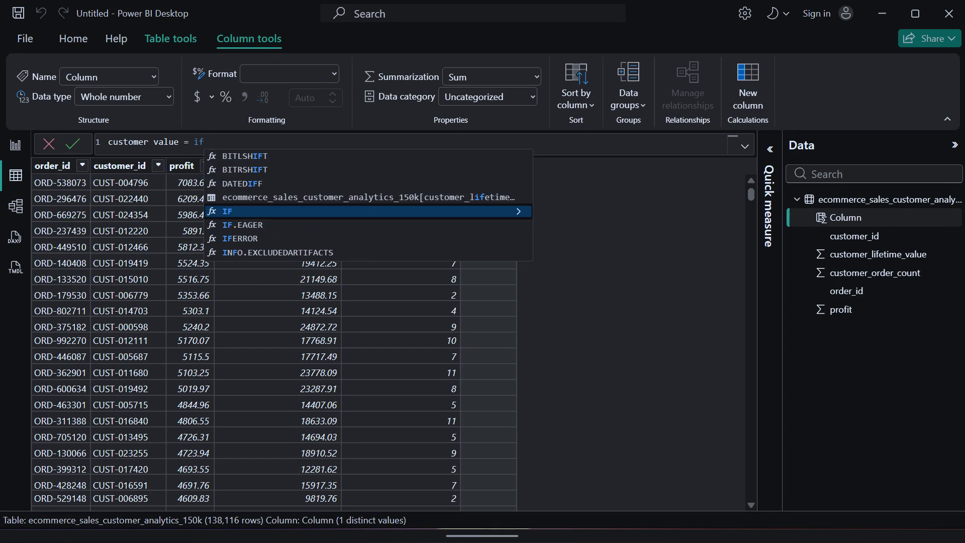
key("Return")
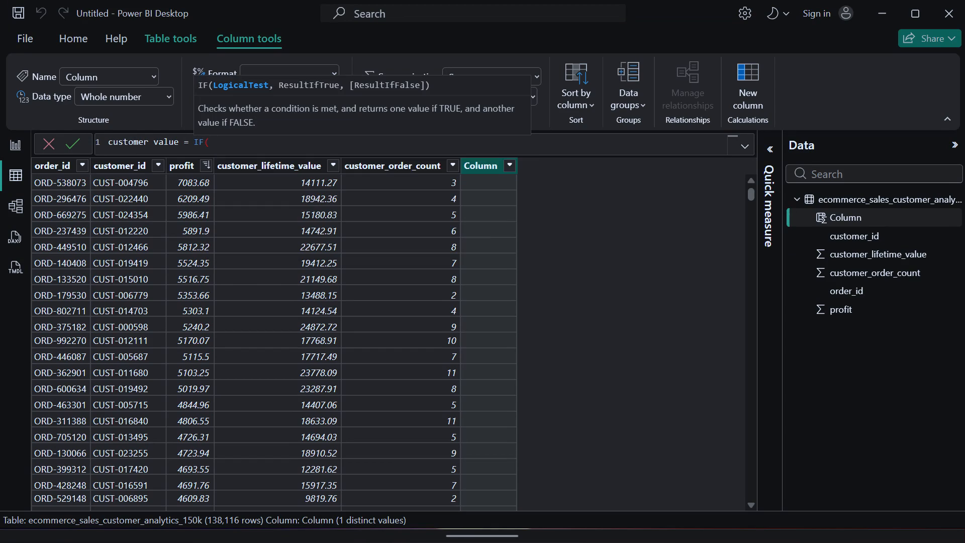
type("cu")
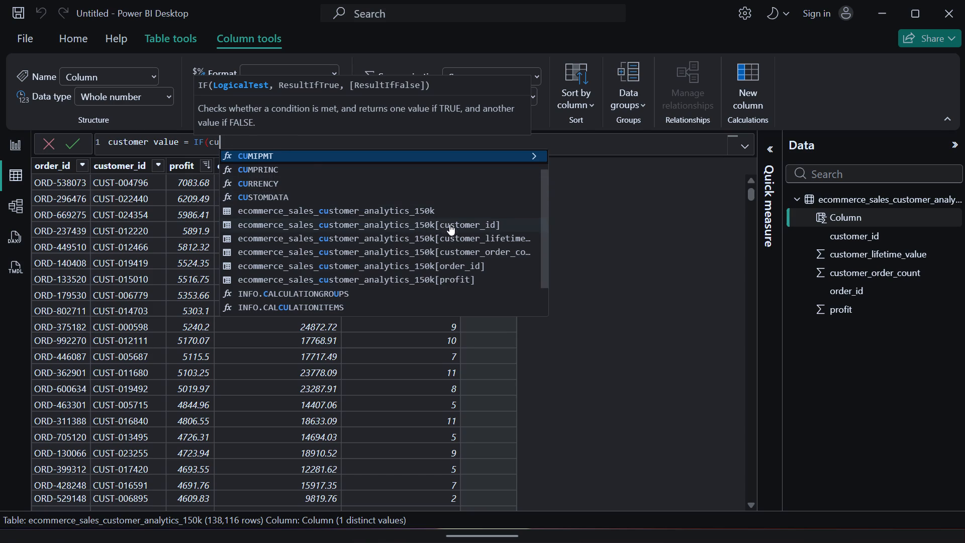
left_click(451, 238)
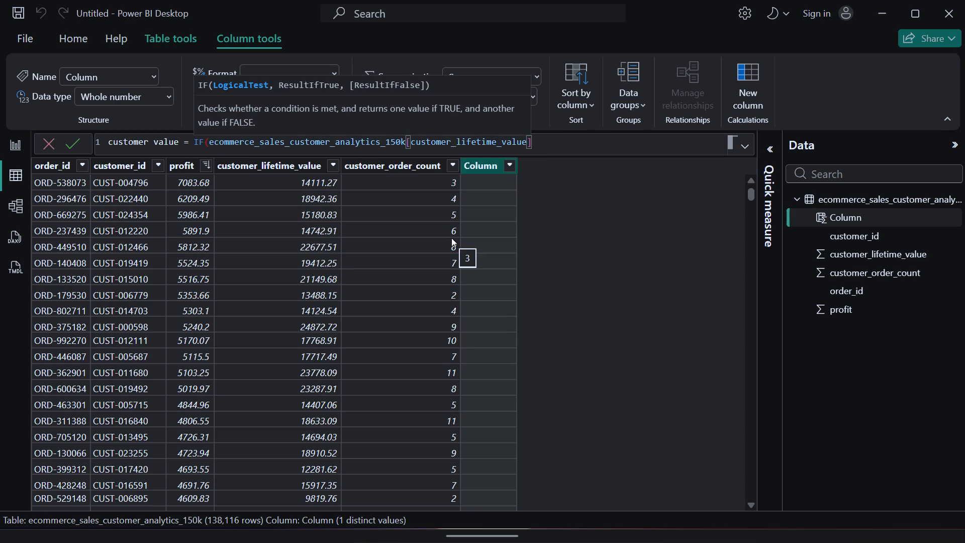
key("space")
key("period")
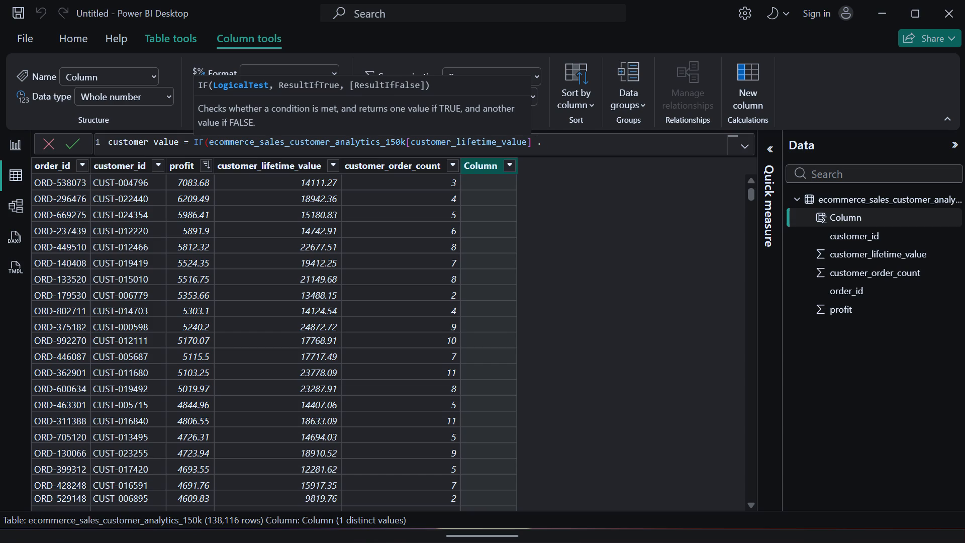
key("BackSpace")
left_click(451, 238, "shift")
key("shift+greater")
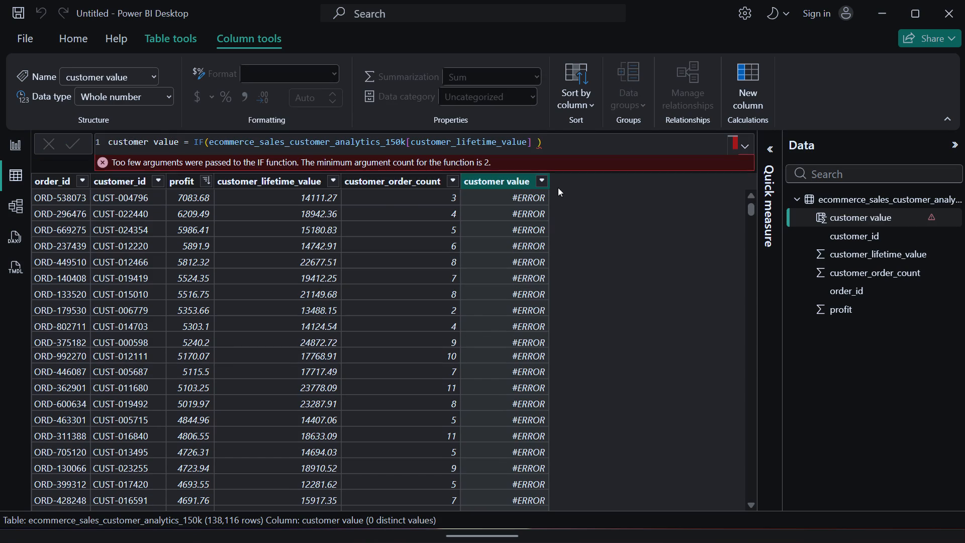
Complete the IF test so that customer_lifetime_value is compared as greater than 25000.
left_click(549, 147)
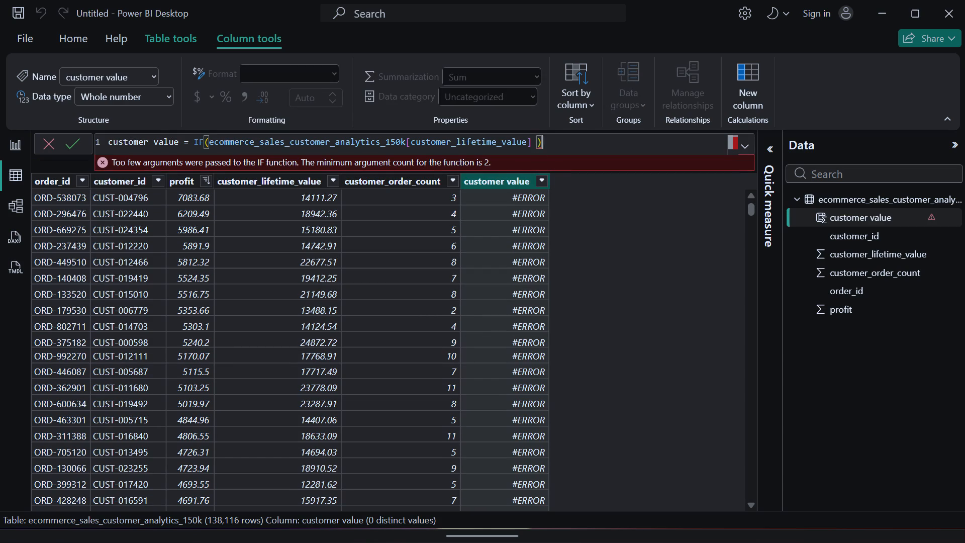
left_click(532, 139)
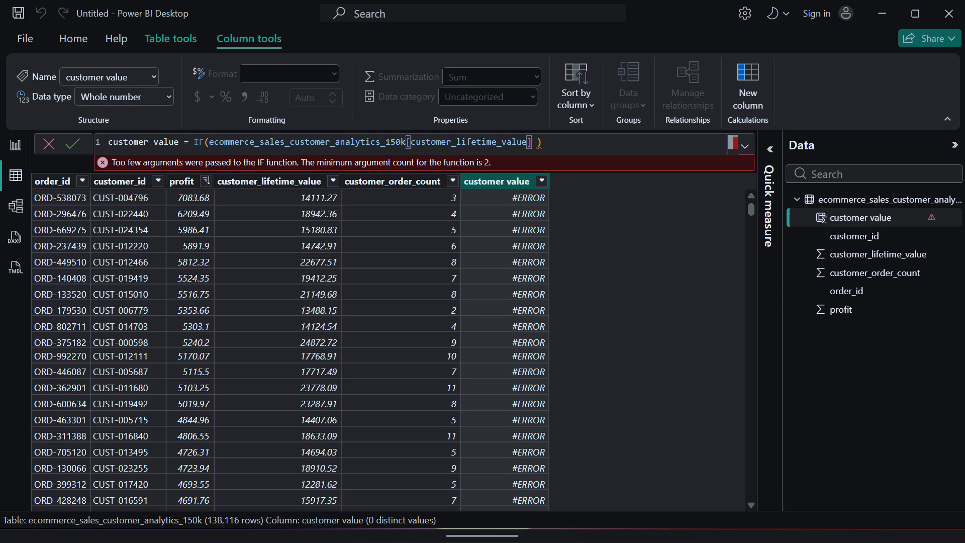
key("shift+greater")
key("space")
type("2")
type("5000")
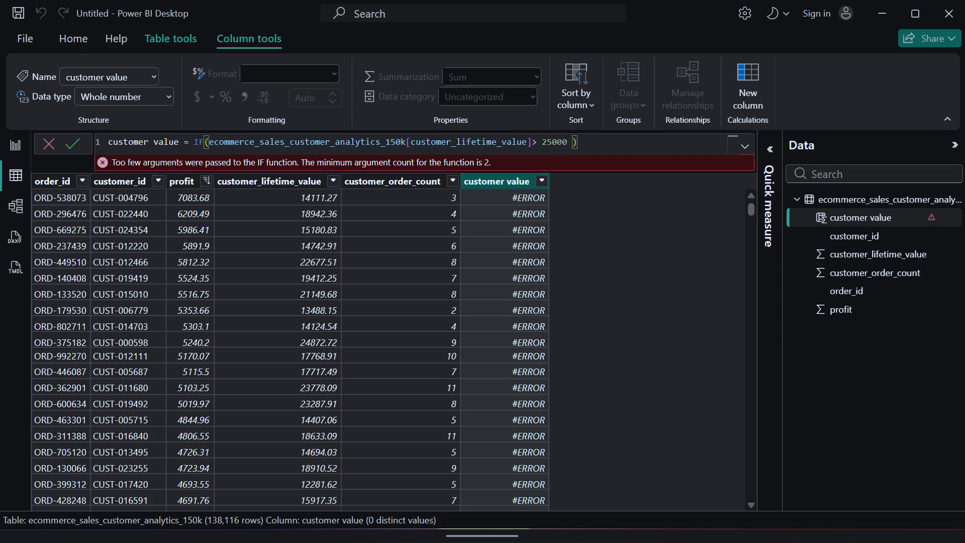
key("comma")
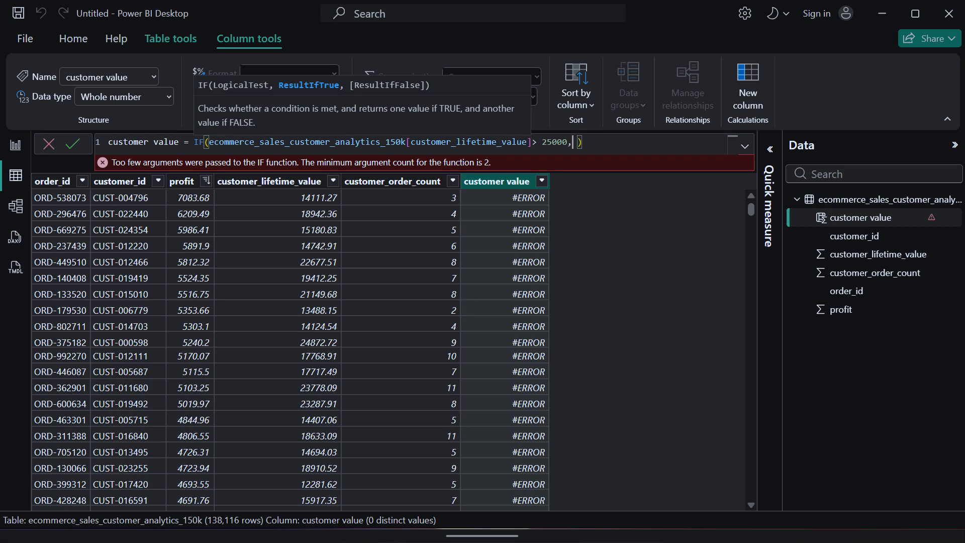
Add unquoted high value as the true result and low value as the false result, and commit the formula.
type("high")
key("space")
type("value")
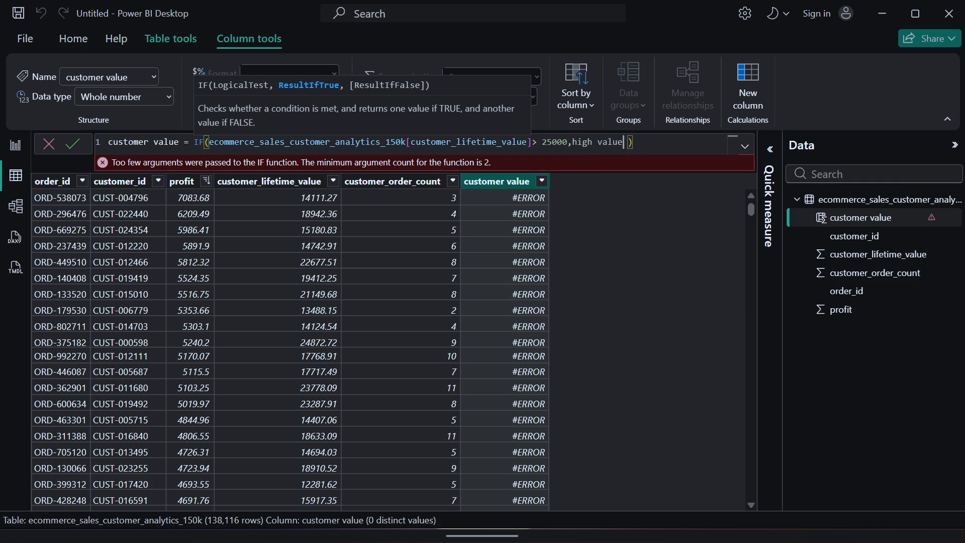
key("comma")
key("space")
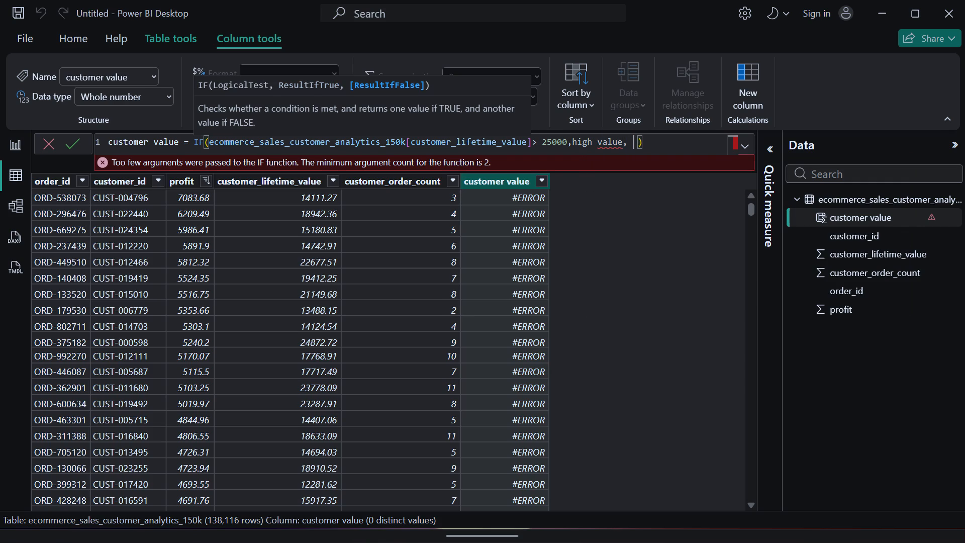
key("l")
key("o")
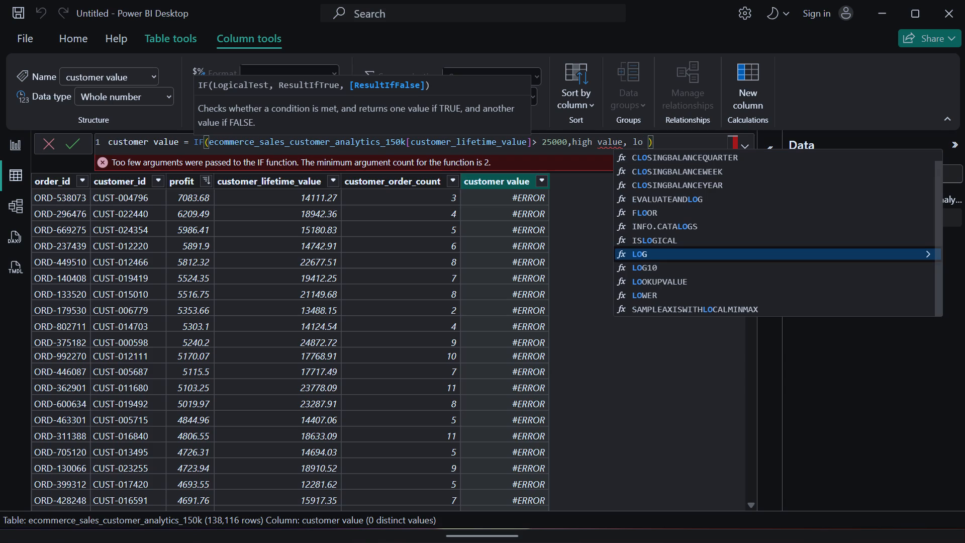
key("w")
key("space")
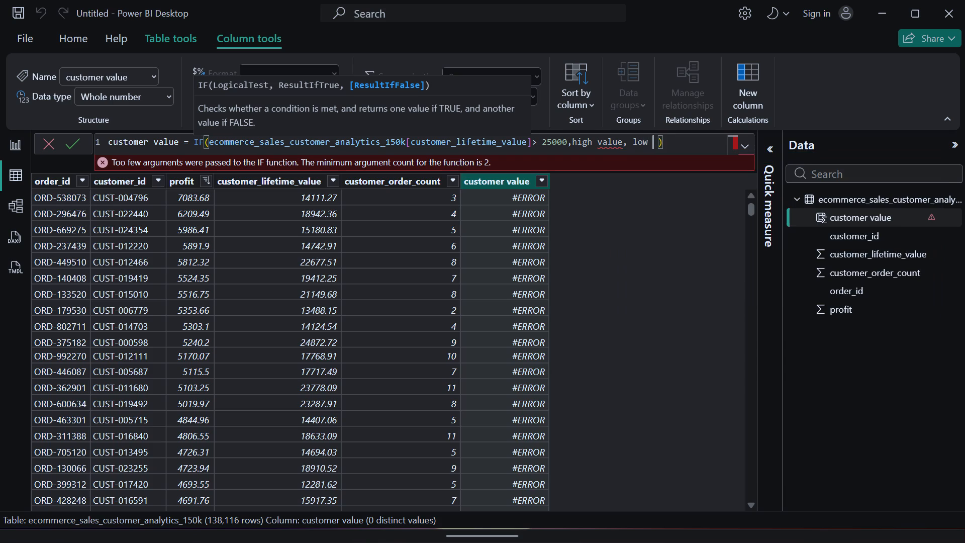
type("value")
key("Right")
key("Right")
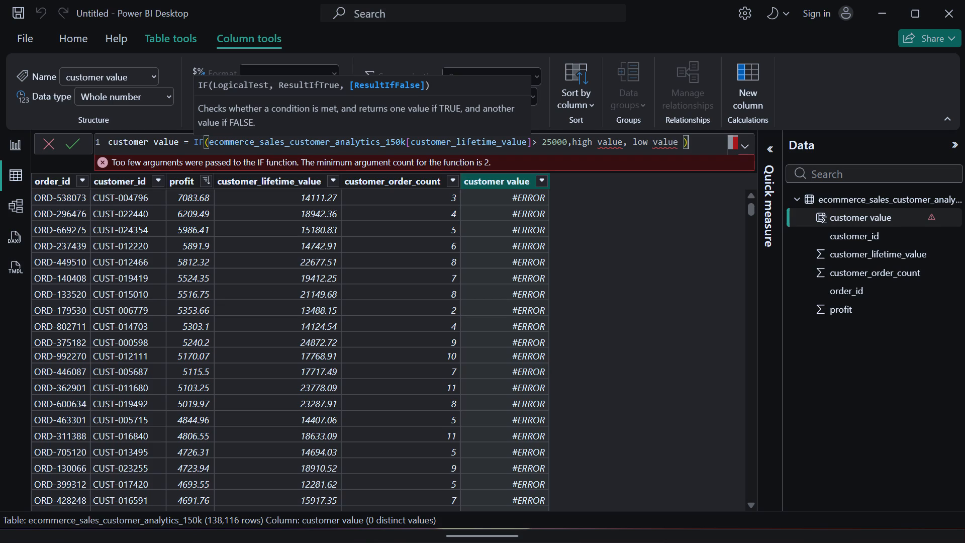
key("Return")
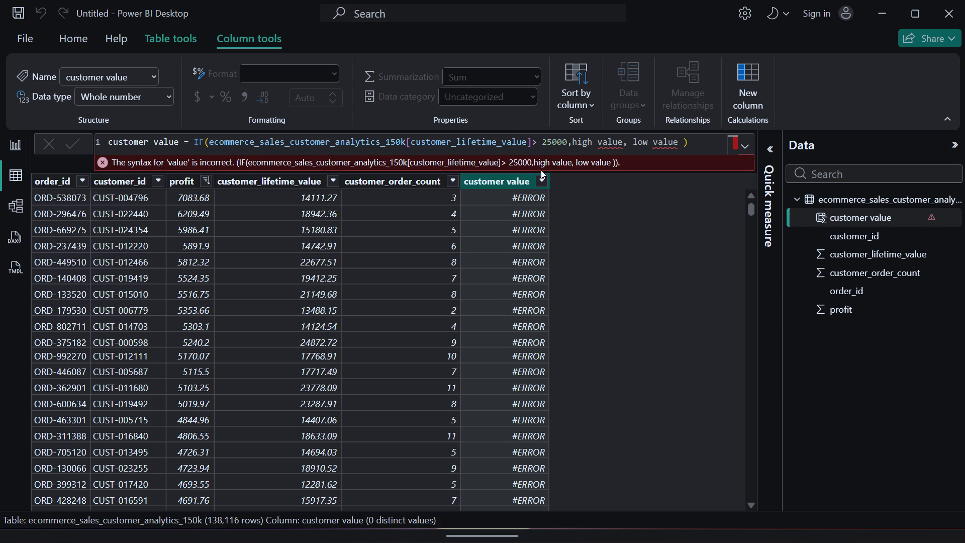
Enclose high value and low value in double quotation marks in the IF formula and commit it.
left_click(573, 141)
key("shift+quotedbl")
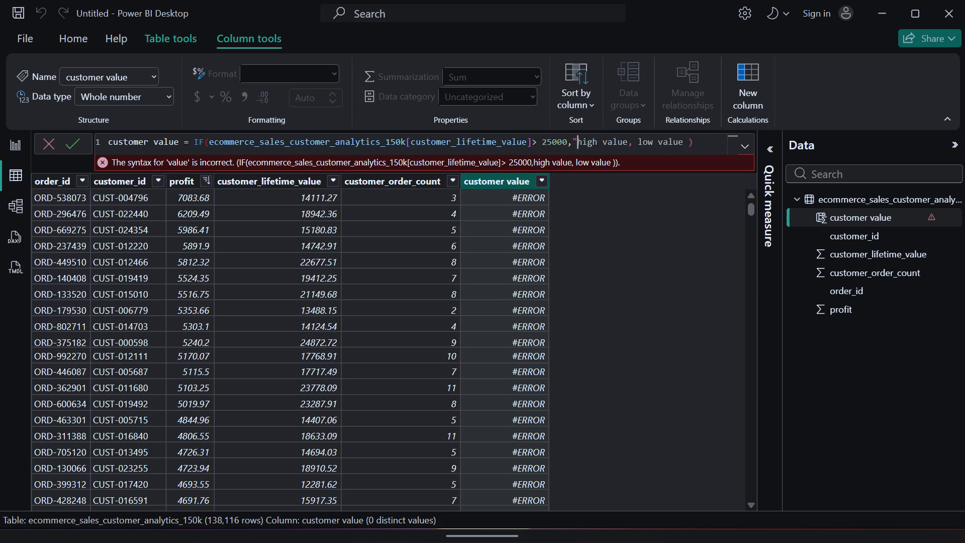
left_click(628, 138)
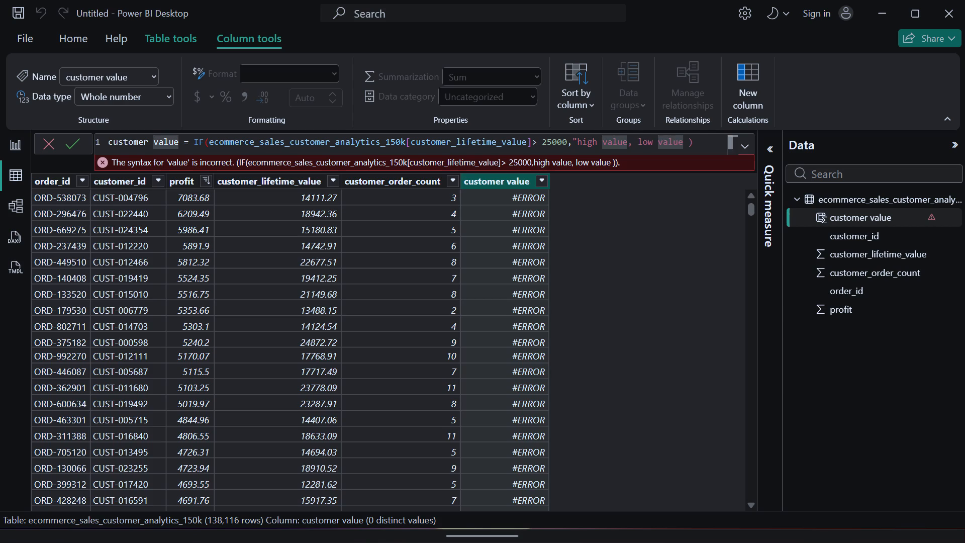
key("shift+quotedbl")
left_click(642, 140)
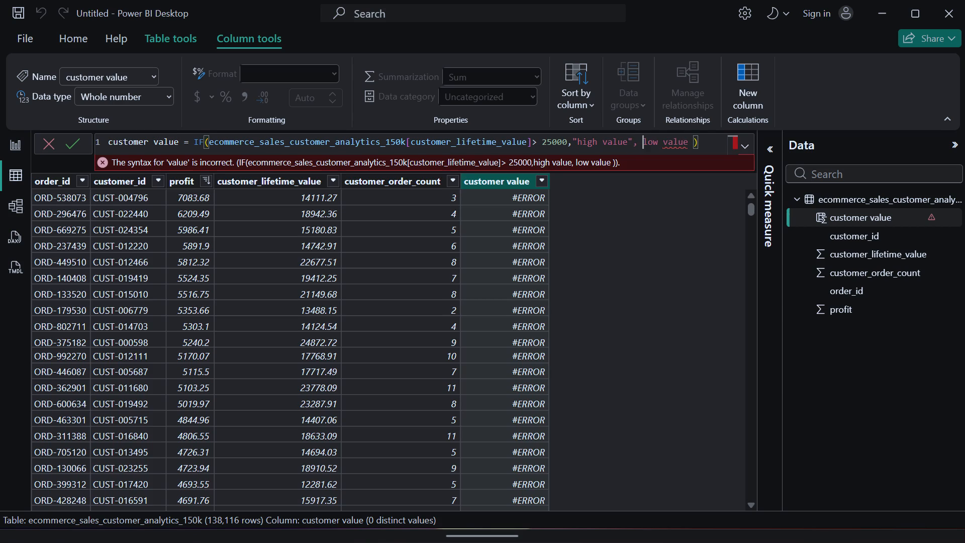
key("shift+quotedbl")
left_click(696, 140)
key("shift+quotedbl")
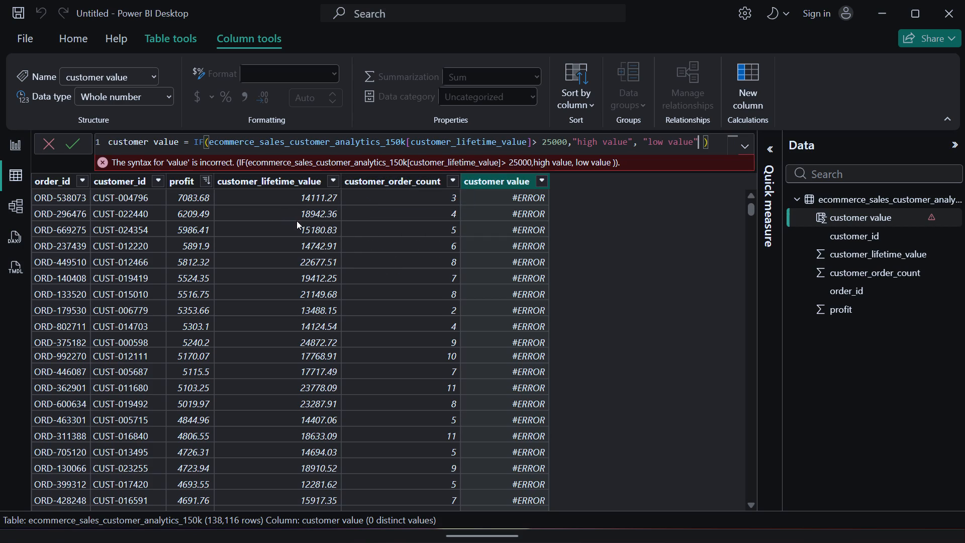
left_click(69, 144)
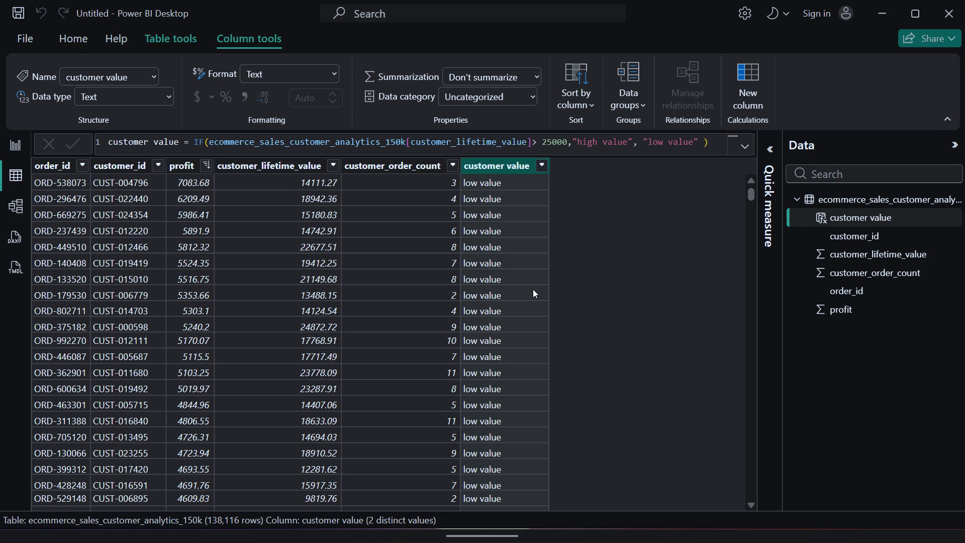
Examine the customer value labels against customer_lifetime_value across the table rows to check how the IF formula classifies customers.
scroll(533, 289, "down", 7)
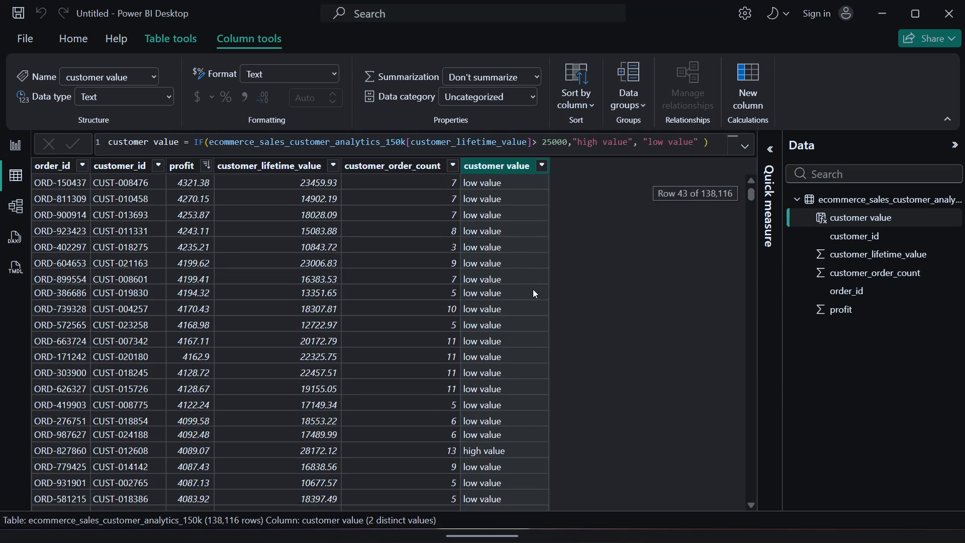
scroll(533, 289, "down", 8)
scroll(533, 289, "up", 2)
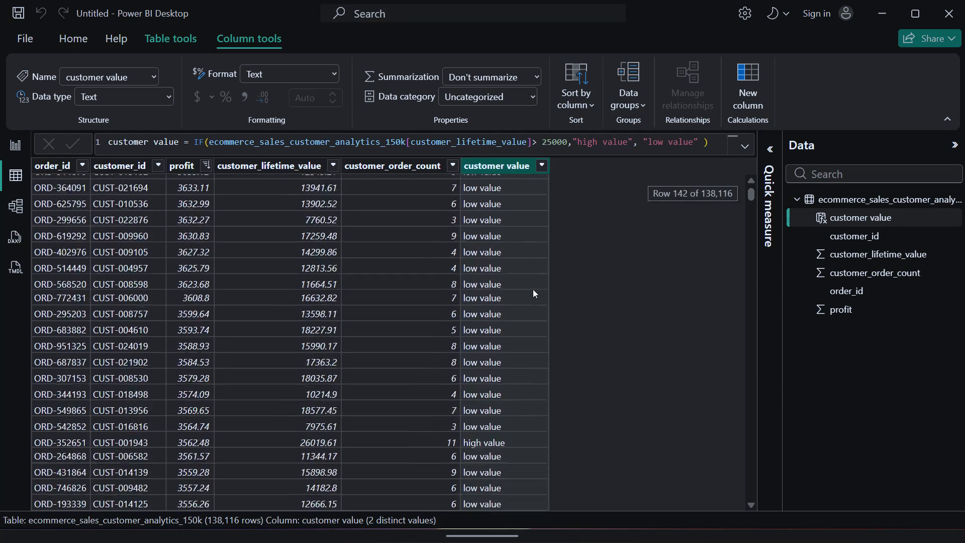
scroll(533, 289, "up", 20)
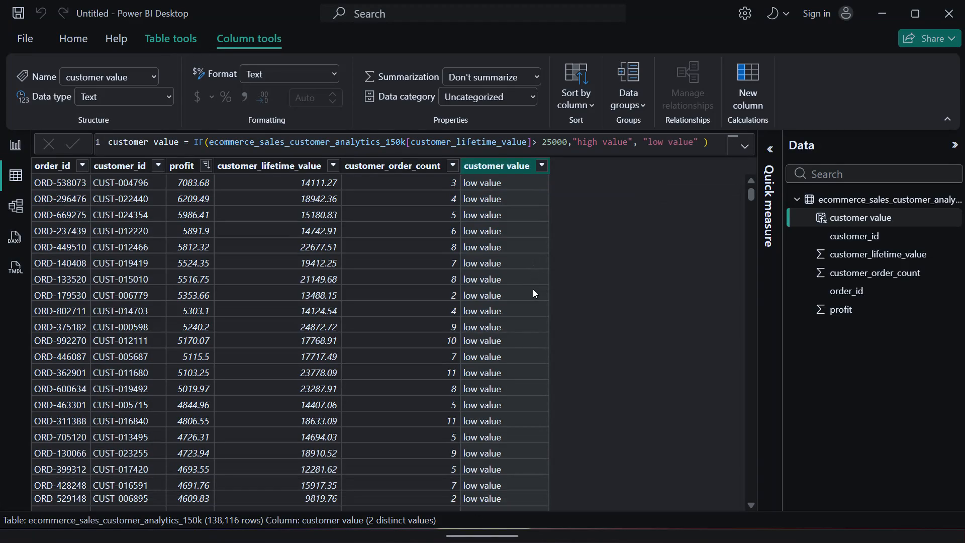
scroll(533, 289, "down", 4)
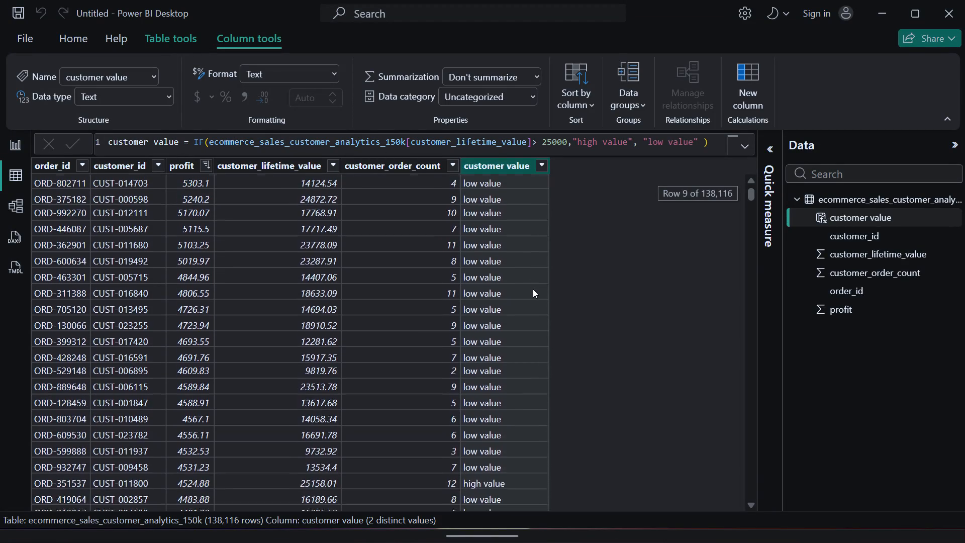
scroll(533, 289, "down", 15)
scroll(533, 289, "down", 6)
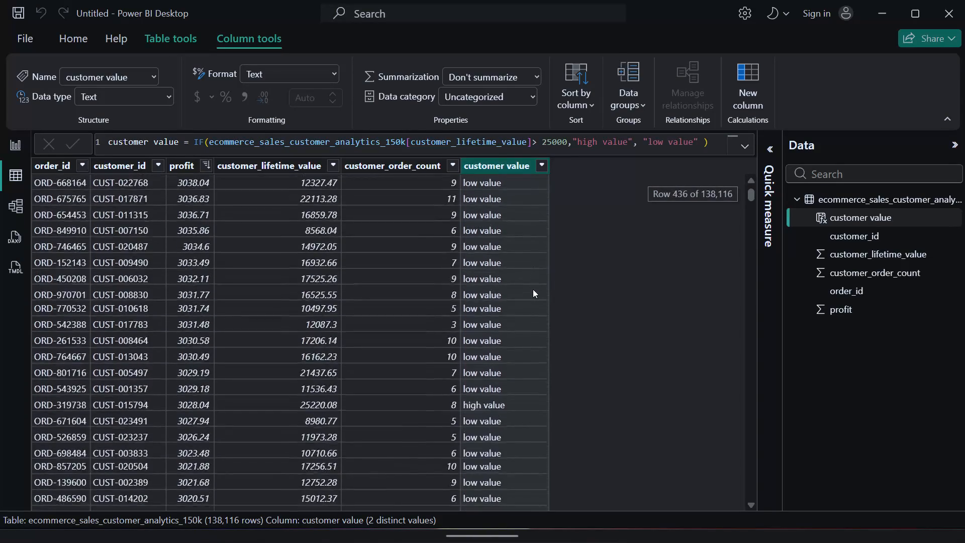
scroll(533, 289, "up", 7)
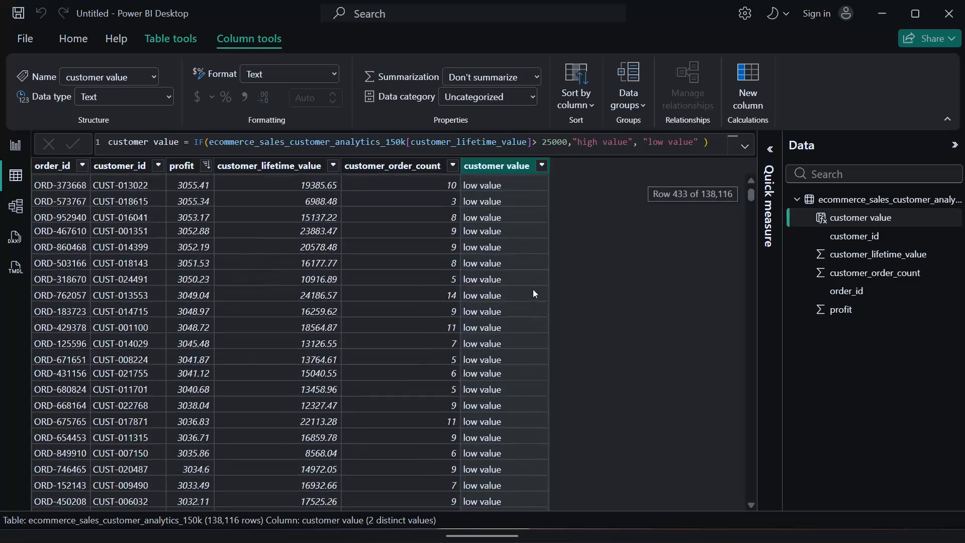
scroll(533, 289, "up", 16)
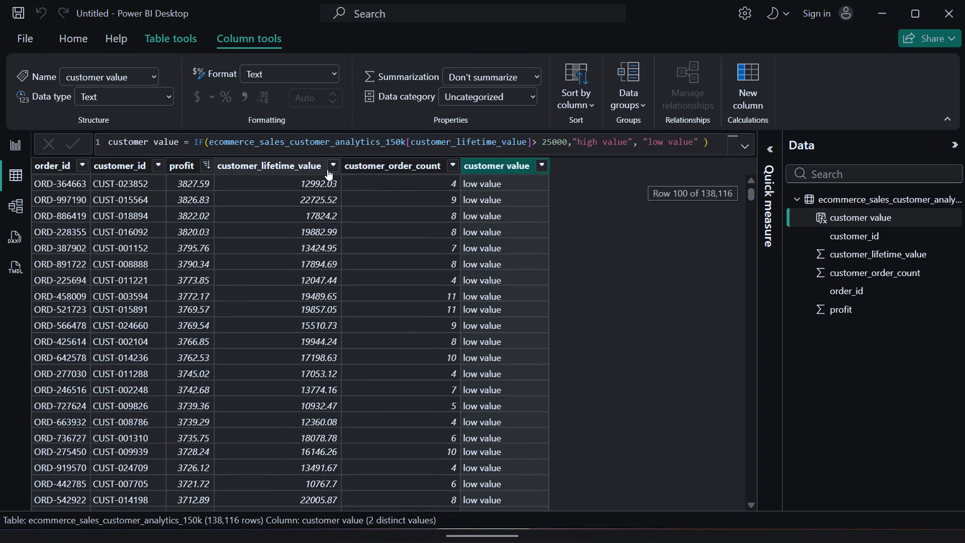
Sort the table by customer_lifetime_value in descending order.
left_click(327, 169)
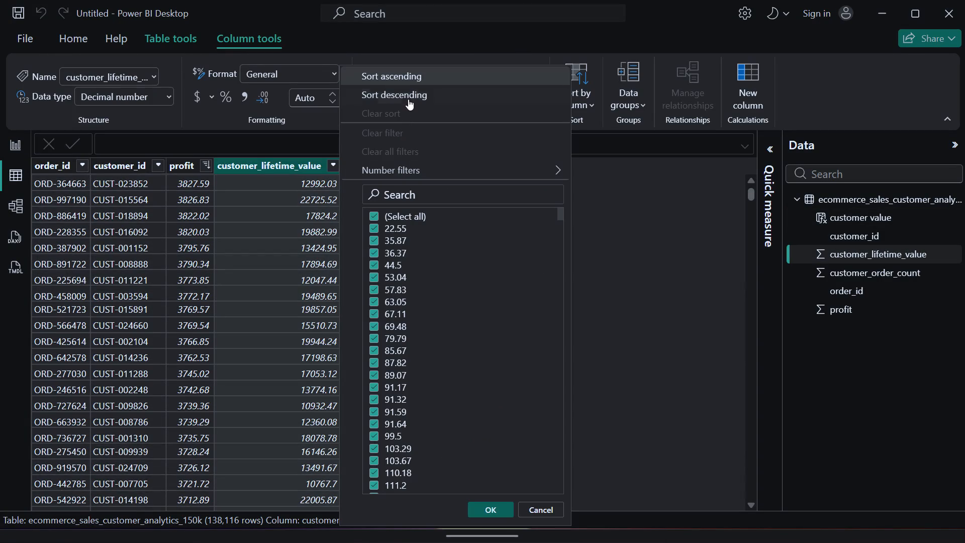
left_click(413, 90)
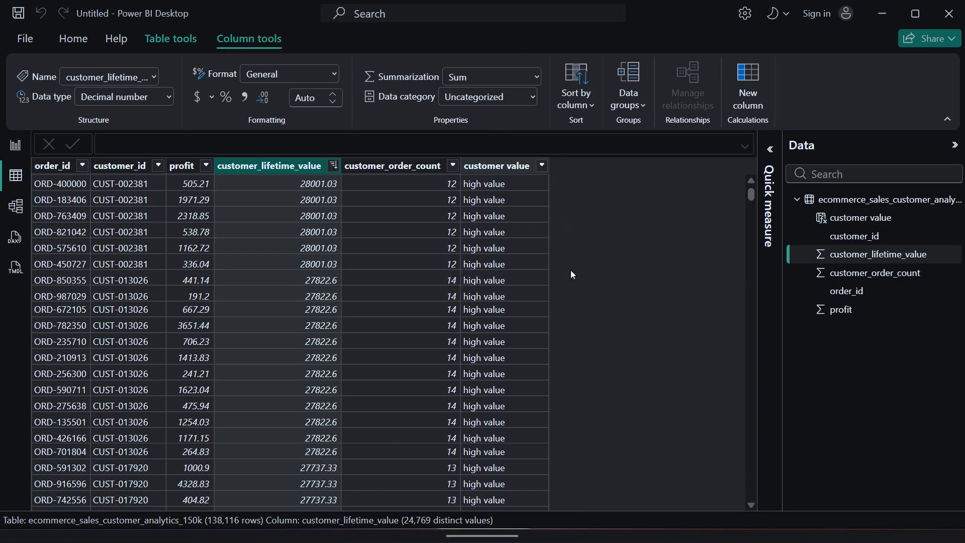
Examine the sorted rows to check where the customer value label switches around the 25000 lifetime value threshold.
scroll(569, 280, "down", 14)
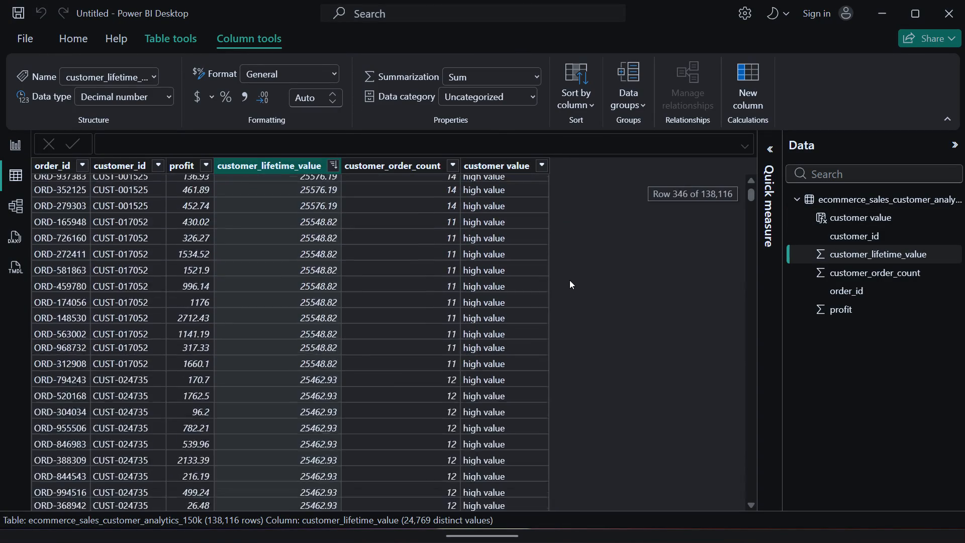
scroll(569, 280, "down", 13)
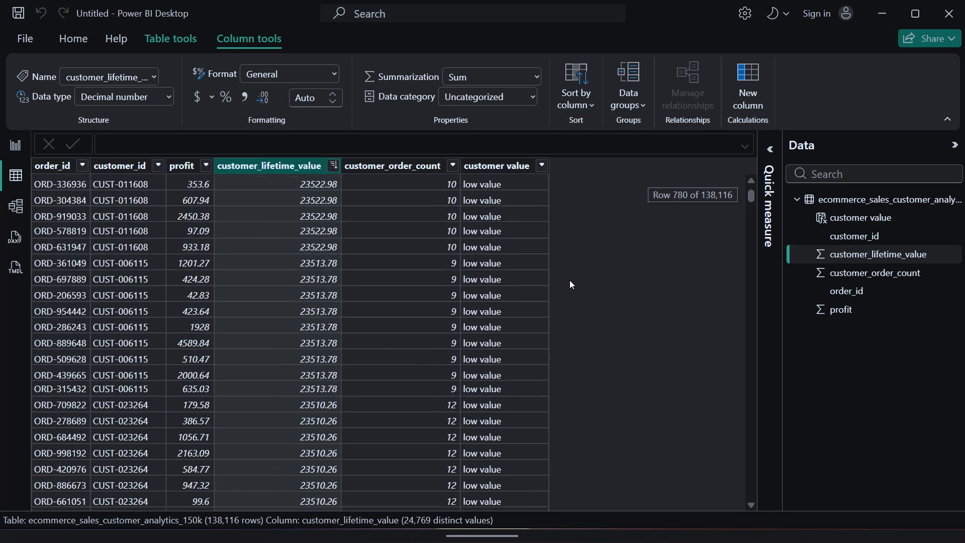
scroll(569, 280, "down", 7)
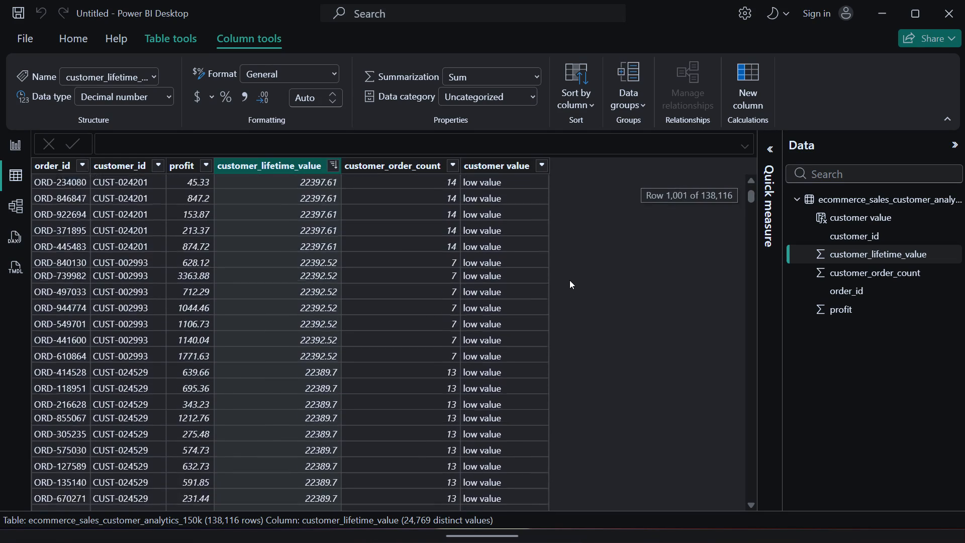
scroll(569, 280, "down", 10)
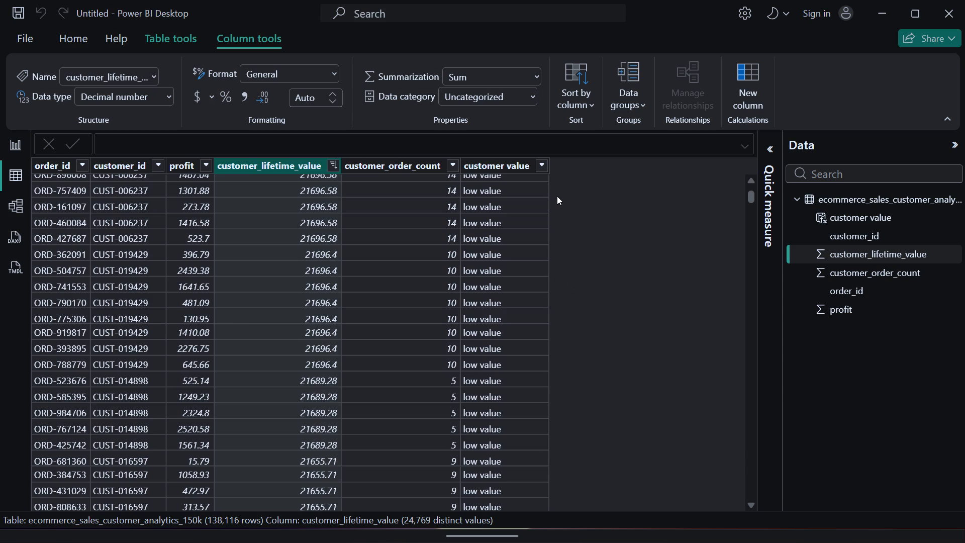
Check which distinct labels the customer value column offers for filtering, without applying a filter.
left_click(541, 166)
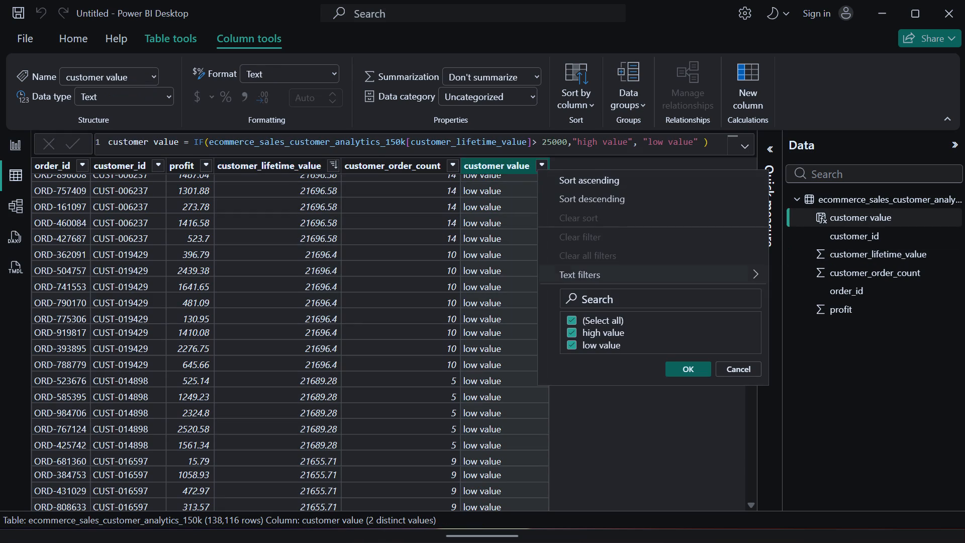
left_click(732, 373)
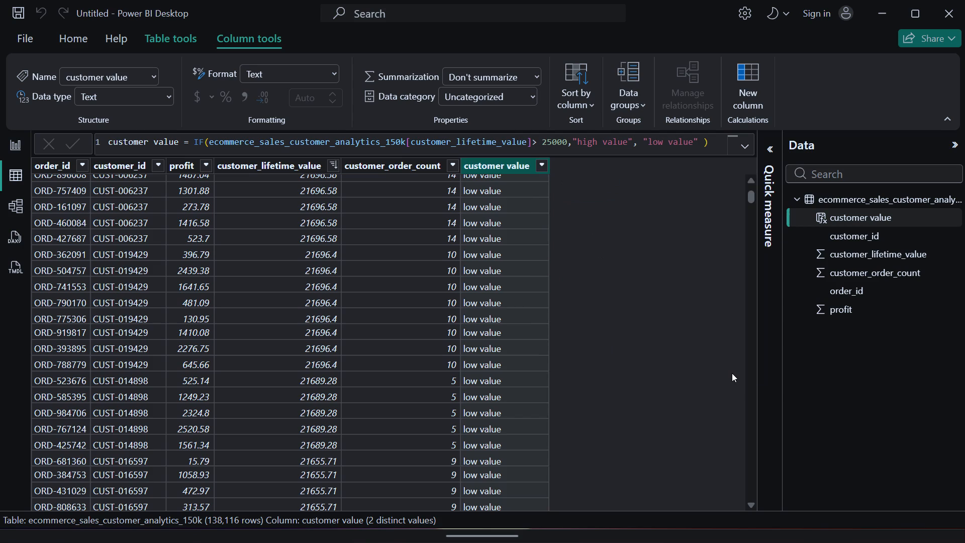
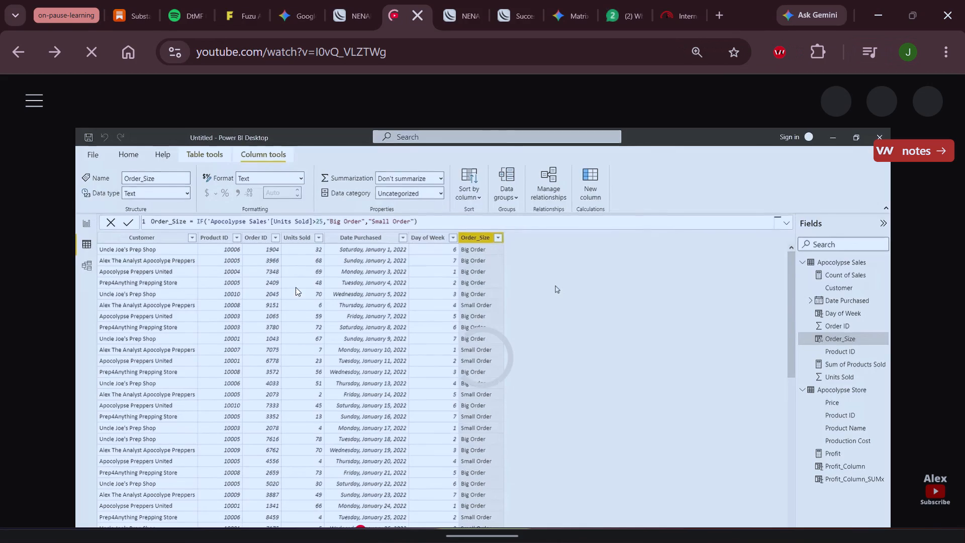
Resume the Power BI tutorial video at the part showing the Order_Size column's IF formula.
left_click(358, 328)
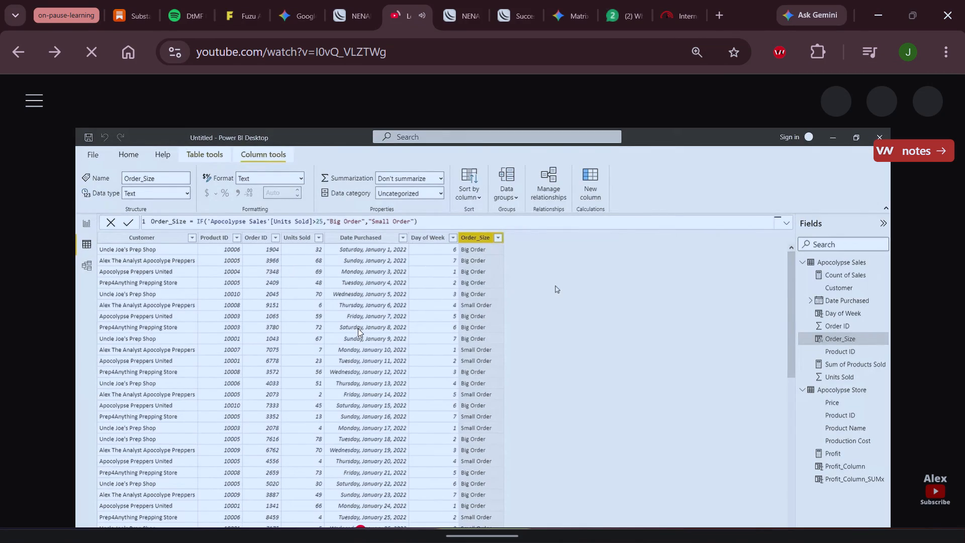
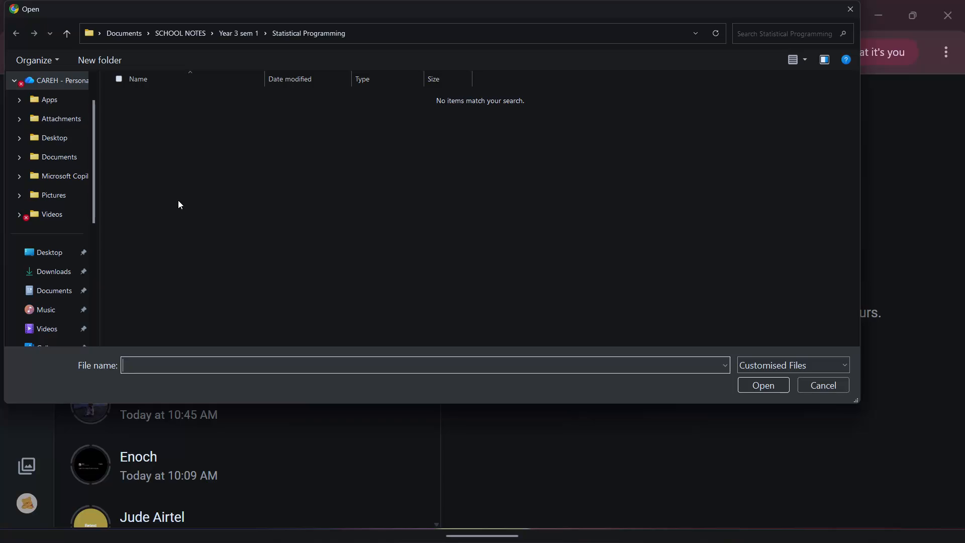
scroll(47, 299, "down", 1)
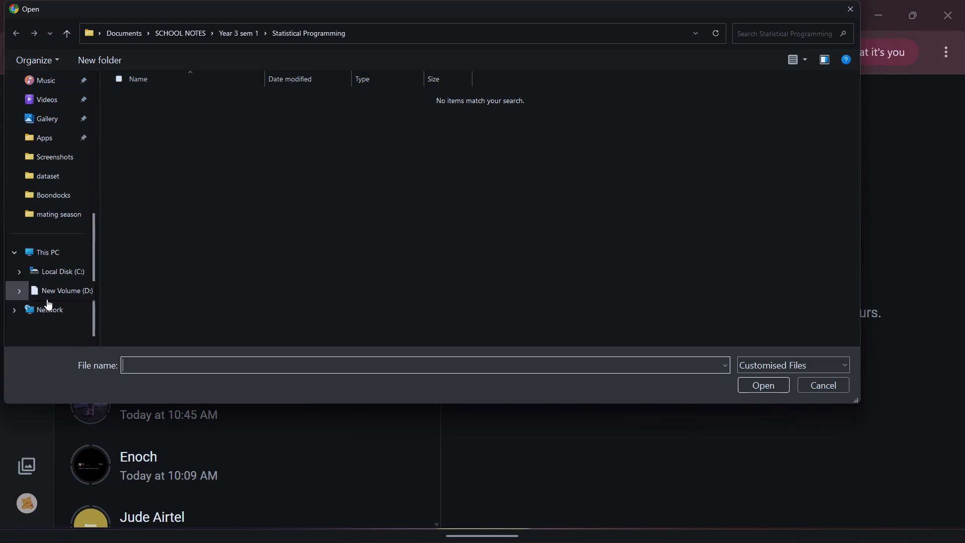
scroll(49, 214, "up", 1)
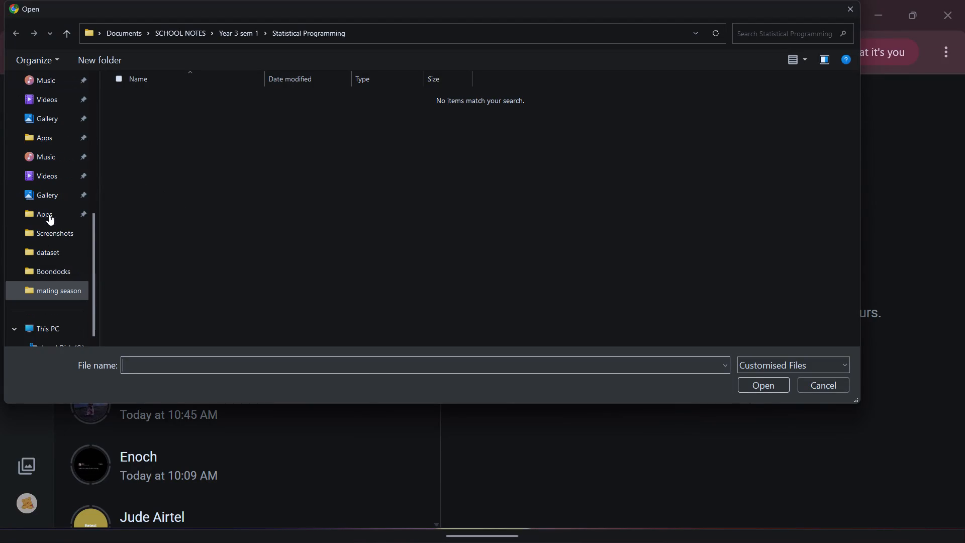